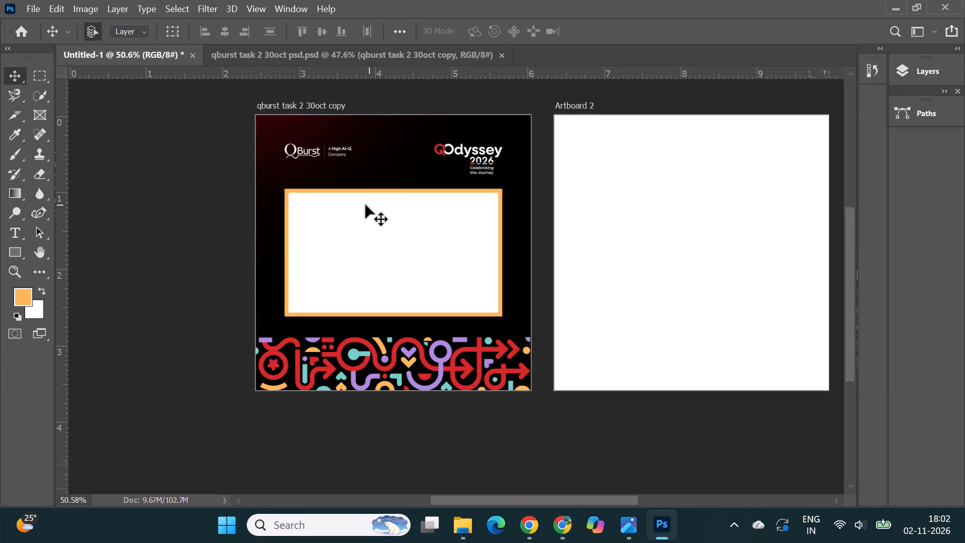
Examine the QBurst Odyssey 2026 artboard up close, including its logos, orange-framed white box and patterned bottom band.
{"action": "scroll", "coordinate": [417, 242], "scroll_direction": "up", "scroll_amount": 1, "text": "alt"}
{"action": "scroll", "coordinate": [389, 231], "scroll_direction": "up", "scroll_amount": 2}
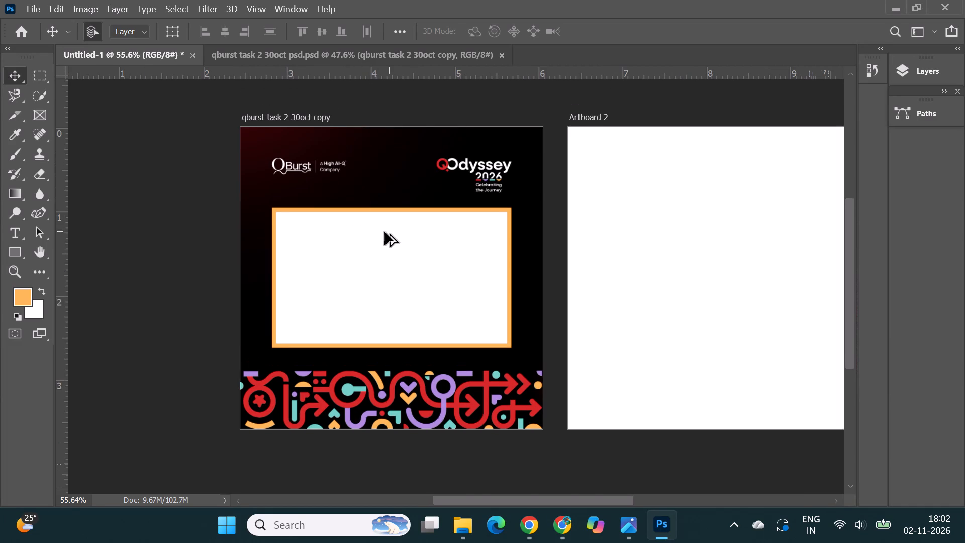
{"action": "scroll", "coordinate": [375, 231], "scroll_direction": "up", "scroll_amount": 3, "text": "alt"}
{"action": "scroll", "coordinate": [366, 225], "scroll_direction": "down", "scroll_amount": 1, "text": "alt"}
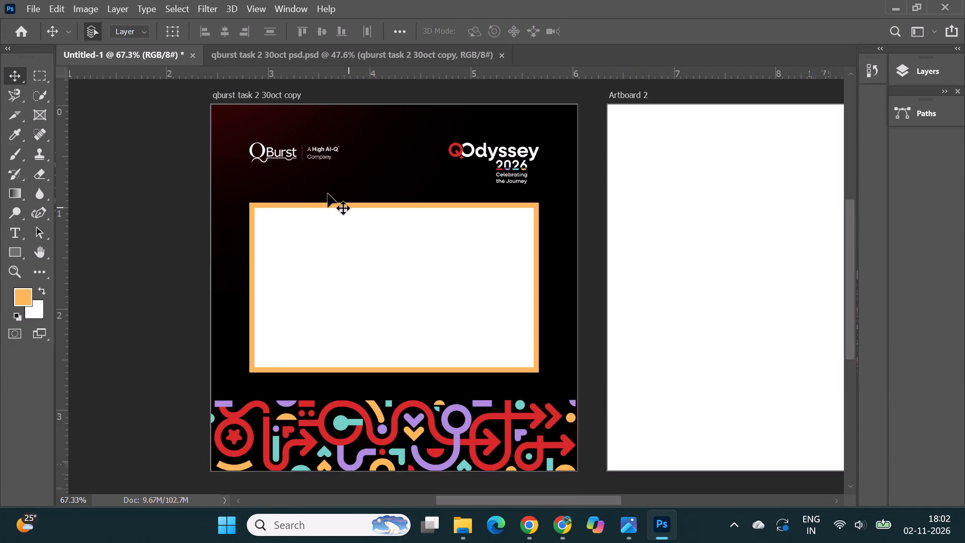
{"action": "scroll", "coordinate": [236, 174], "scroll_direction": "down", "scroll_amount": 2, "text": "alt"}
{"action": "scroll", "coordinate": [310, 206], "scroll_direction": "up", "scroll_amount": 3, "text": "alt"}
{"action": "scroll", "coordinate": [310, 206], "scroll_direction": "down", "scroll_amount": 1, "text": "alt"}
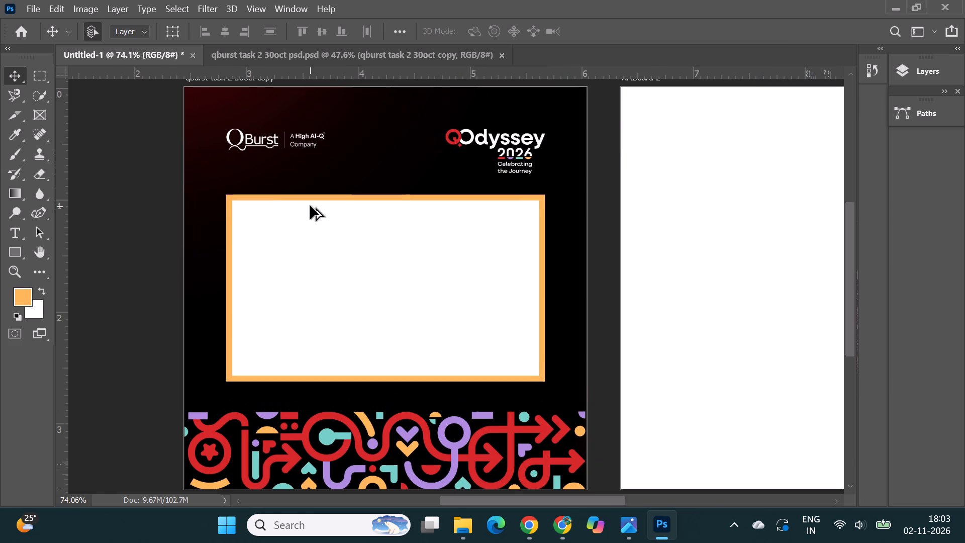
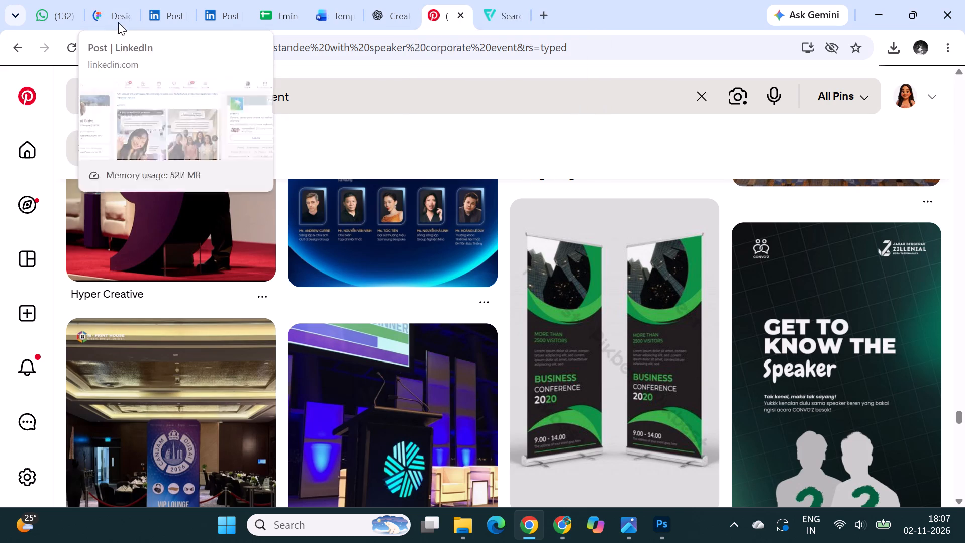
Switch to the Figma design file containing the social media and marketing automation templates.
{"action": "left_click", "coordinate": [106, 18]}
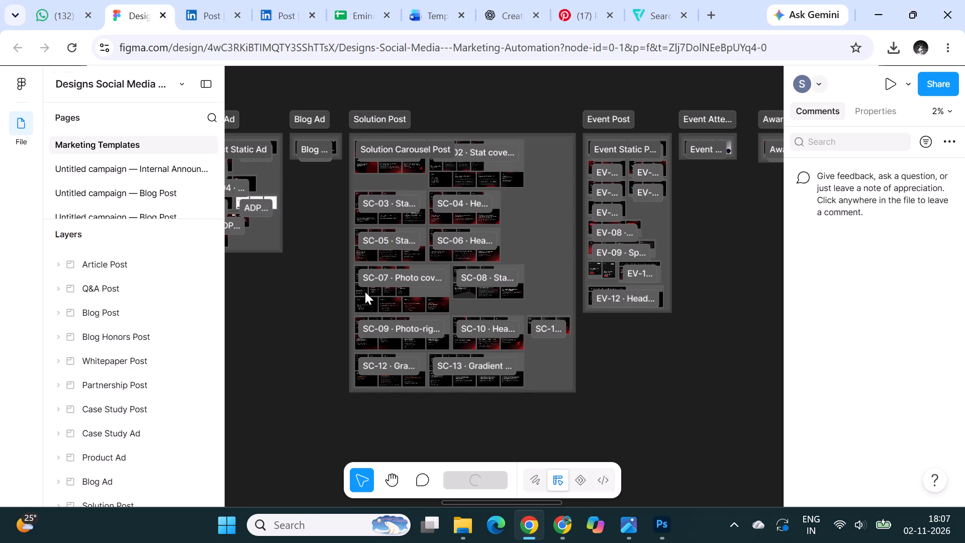
Examine the marketing template sections from Solution Post back through Case Study, Partnership and Blog Post for design references.
{"action": "left_click", "coordinate": [306, 345]}
{"action": "scroll", "coordinate": [247, 256], "scroll_direction": "up", "scroll_amount": 1, "text": "alt"}
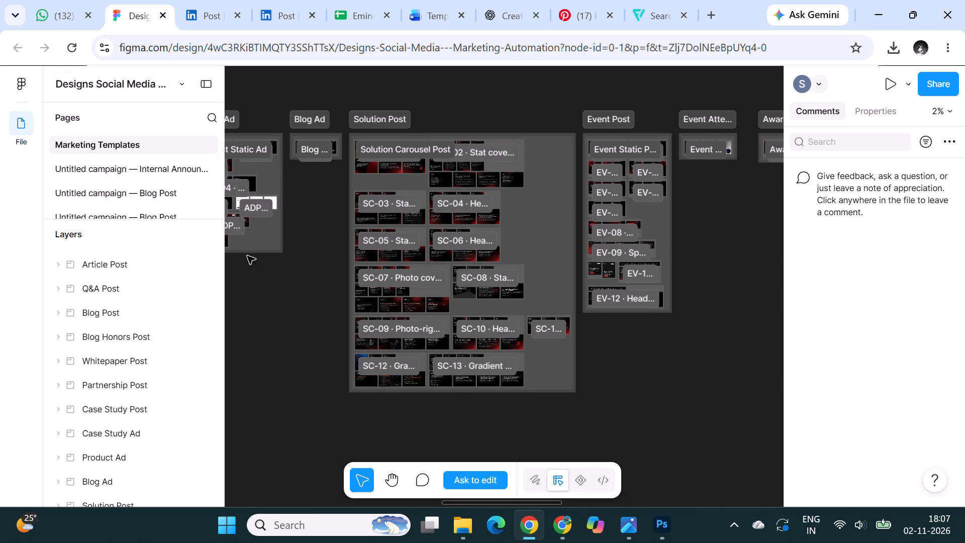
{"action": "scroll", "coordinate": [247, 256], "scroll_direction": "up", "scroll_amount": 1, "text": "alt"}
{"action": "scroll", "coordinate": [247, 256], "scroll_direction": "down", "scroll_amount": 1}
{"action": "scroll", "coordinate": [247, 256], "scroll_direction": "up", "scroll_amount": 2, "text": "alt"}
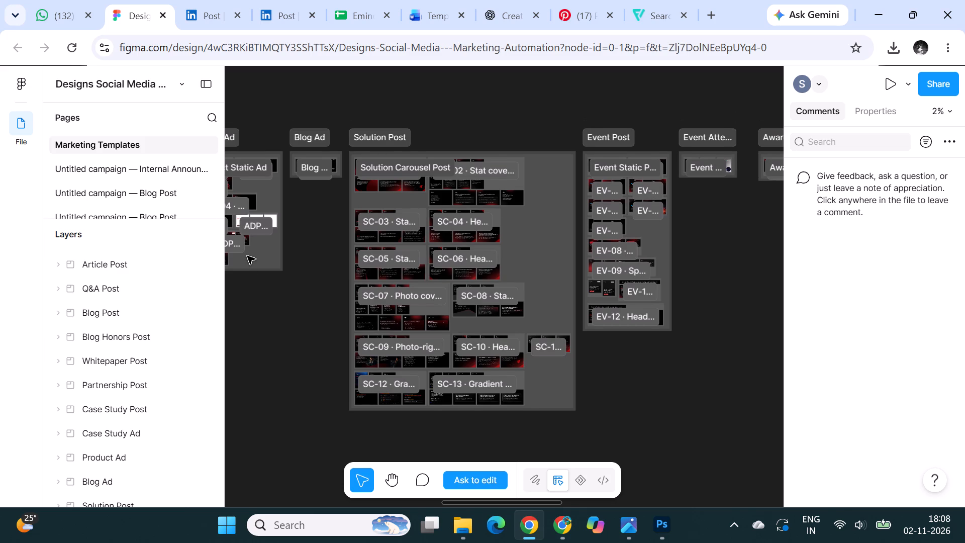
{"action": "scroll", "coordinate": [247, 256], "scroll_direction": "down", "scroll_amount": 1, "text": "alt"}
{"action": "scroll", "coordinate": [238, 240], "scroll_direction": "up", "scroll_amount": 1, "text": "shift"}
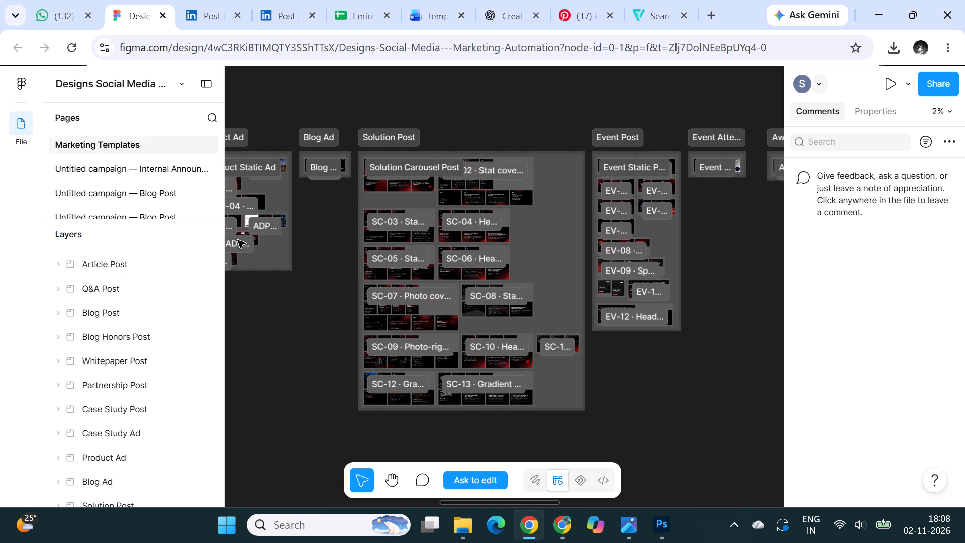
{"action": "scroll", "coordinate": [238, 240], "scroll_direction": "up", "scroll_amount": 11, "text": "shift"}
{"action": "scroll", "coordinate": [238, 240], "scroll_direction": "up", "scroll_amount": 4, "text": "ctrl"}
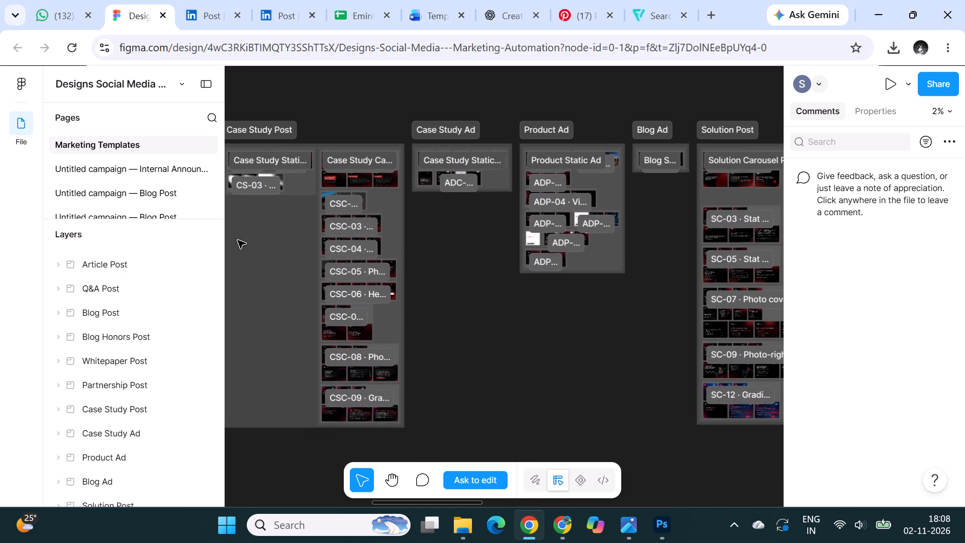
{"action": "scroll", "coordinate": [238, 240], "scroll_direction": "up", "scroll_amount": 3, "text": "ctrl"}
{"action": "scroll", "coordinate": [658, 252], "scroll_direction": "down", "scroll_amount": 8, "text": "ctrl"}
{"action": "scroll", "coordinate": [295, 196], "scroll_direction": "up", "scroll_amount": 8, "text": "ctrl"}
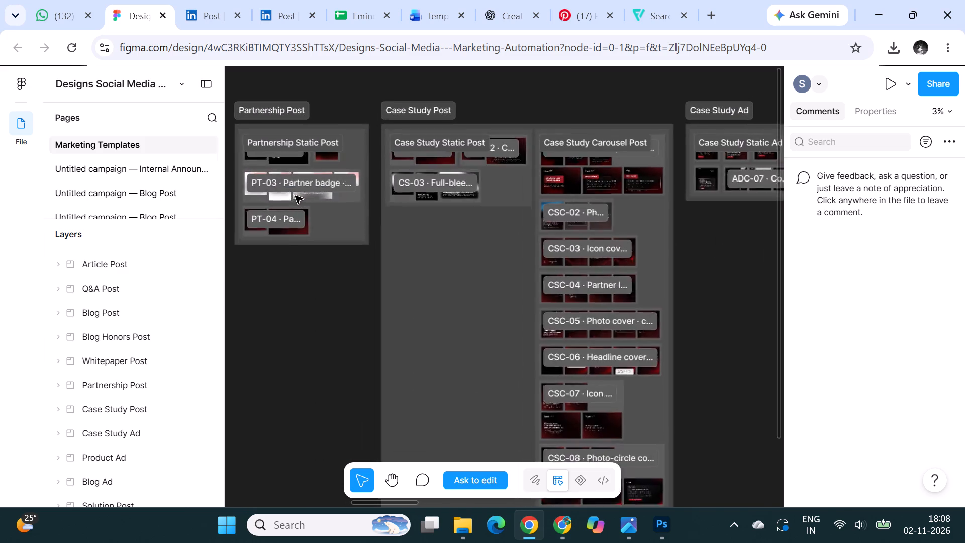
{"action": "scroll", "coordinate": [295, 196], "scroll_direction": "up", "scroll_amount": 2, "text": "ctrl"}
{"action": "scroll", "coordinate": [699, 252], "scroll_direction": "down", "scroll_amount": 12, "text": "ctrl"}
{"action": "scroll", "coordinate": [260, 218], "scroll_direction": "up", "scroll_amount": 15, "text": "ctrl"}
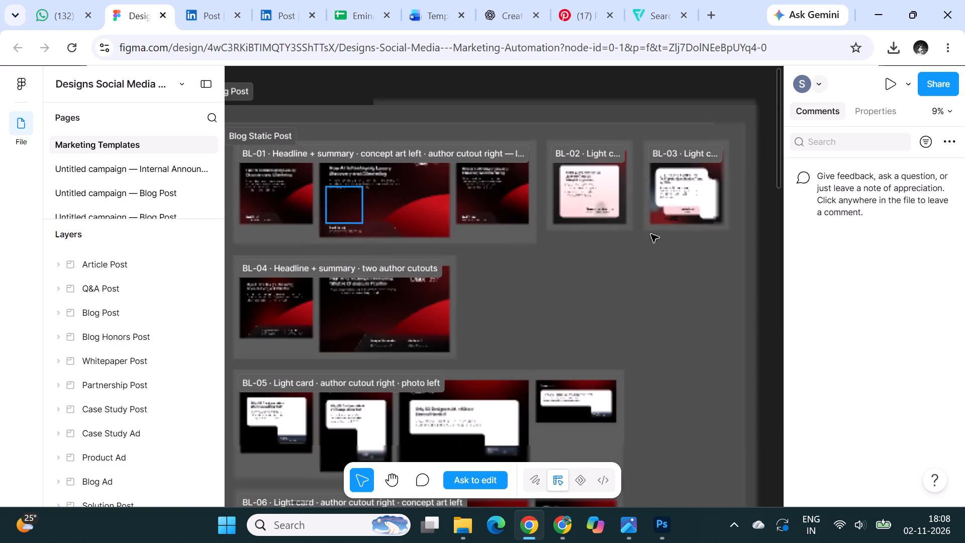
{"action": "scroll", "coordinate": [669, 234], "scroll_direction": "down", "scroll_amount": 12, "text": "ctrl"}
{"action": "scroll", "coordinate": [268, 198], "scroll_direction": "up", "scroll_amount": 11, "text": "ctrl"}
Examine the Article Post static and carousel templates for layout ideas.
{"action": "scroll", "coordinate": [563, 198], "scroll_direction": "down", "scroll_amount": 9, "text": "ctrl"}
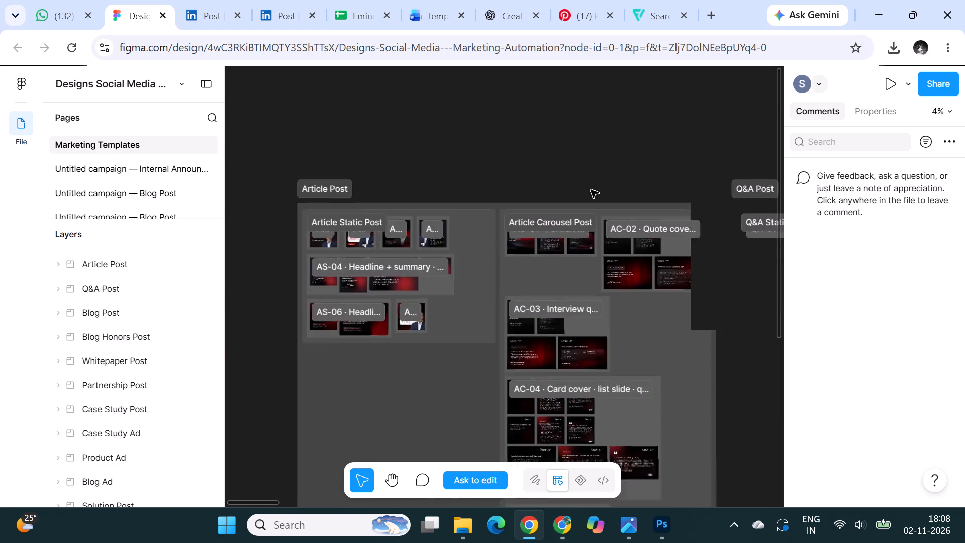
{"action": "scroll", "coordinate": [591, 190], "scroll_direction": "down", "scroll_amount": 1, "text": "ctrl"}
{"action": "scroll", "coordinate": [429, 237], "scroll_direction": "up", "scroll_amount": 13, "text": "ctrl"}
{"action": "scroll", "coordinate": [212, 177], "scroll_direction": "down", "scroll_amount": 9, "text": "ctrl"}
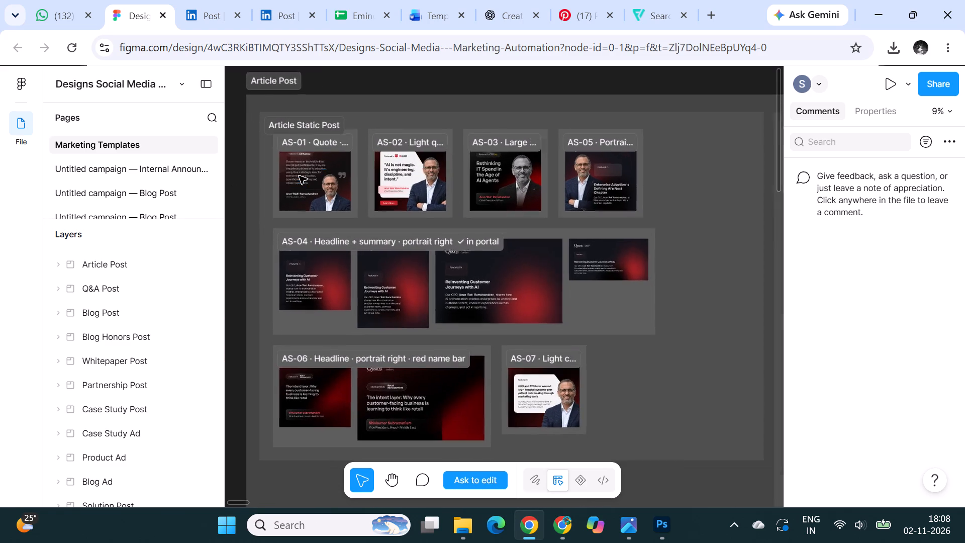
{"action": "scroll", "coordinate": [299, 176], "scroll_direction": "down", "scroll_amount": 5, "text": "ctrl"}
{"action": "scroll", "coordinate": [548, 201], "scroll_direction": "up", "scroll_amount": 11, "text": "ctrl"}
{"action": "scroll", "coordinate": [357, 176], "scroll_direction": "down", "scroll_amount": 8, "text": "ctrl"}
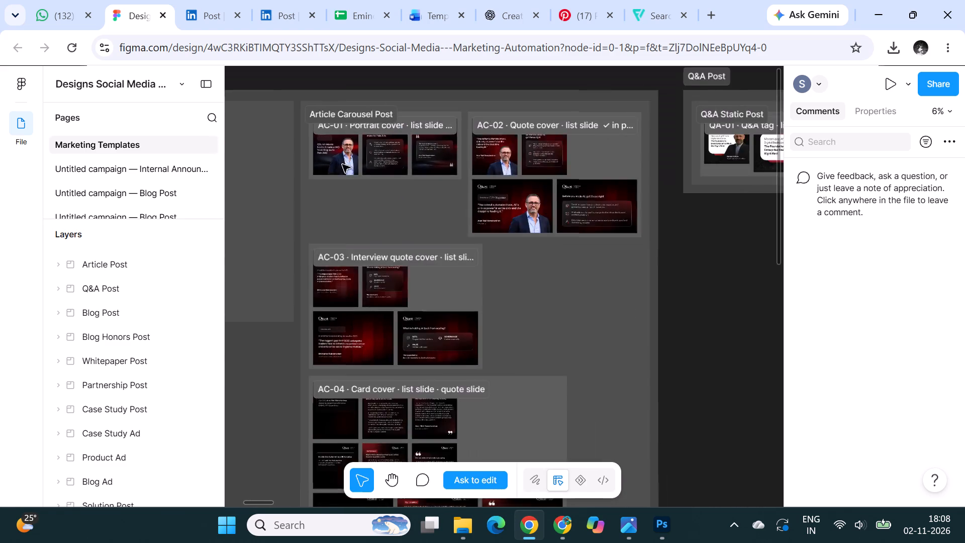
{"action": "scroll", "coordinate": [342, 164], "scroll_direction": "down", "scroll_amount": 2, "text": "ctrl"}
{"action": "scroll", "coordinate": [455, 290], "scroll_direction": "up", "scroll_amount": 5, "text": "ctrl"}
{"action": "scroll", "coordinate": [302, 255], "scroll_direction": "down", "scroll_amount": 4, "text": "ctrl"}
{"action": "scroll", "coordinate": [531, 153], "scroll_direction": "up", "scroll_amount": 3, "text": "ctrl"}
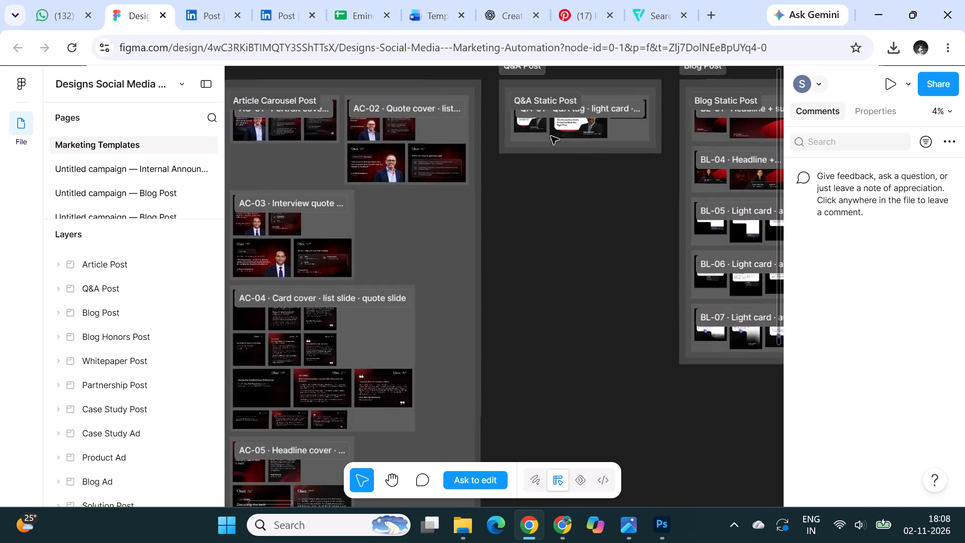
Examine the Q&A Post and Blog Post static templates for layout ideas.
{"action": "scroll", "coordinate": [551, 136], "scroll_direction": "up", "scroll_amount": 10, "text": "ctrl"}
{"action": "scroll", "coordinate": [298, 156], "scroll_direction": "down", "scroll_amount": 10, "text": "ctrl"}
{"action": "scroll", "coordinate": [623, 122], "scroll_direction": "up", "scroll_amount": 2, "text": "ctrl"}
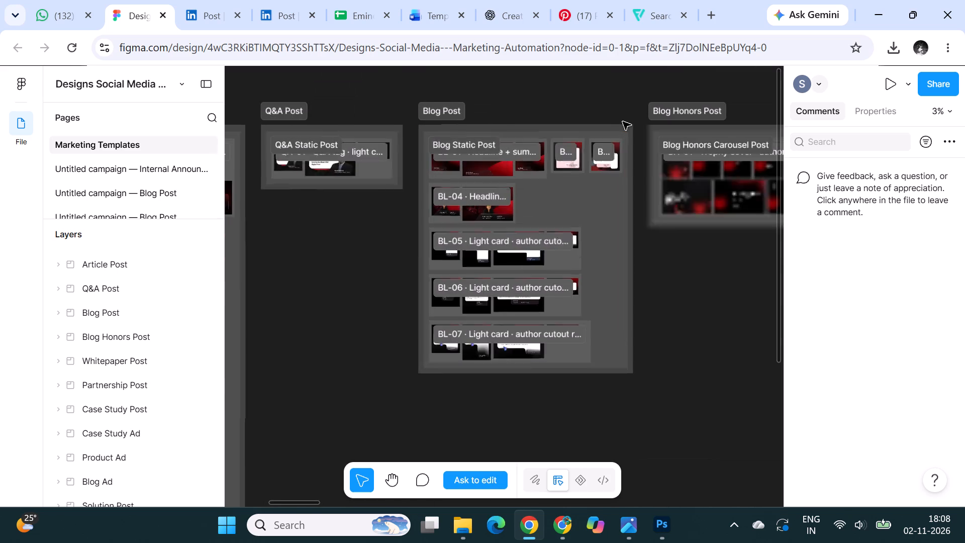
{"action": "scroll", "coordinate": [623, 122], "scroll_direction": "up", "scroll_amount": 6, "text": "ctrl"}
{"action": "scroll", "coordinate": [288, 241], "scroll_direction": "up", "scroll_amount": 3, "text": "ctrl"}
{"action": "scroll", "coordinate": [536, 148], "scroll_direction": "down", "scroll_amount": 4, "text": "ctrl"}
{"action": "scroll", "coordinate": [428, 176], "scroll_direction": "up", "scroll_amount": 5, "text": "ctrl"}
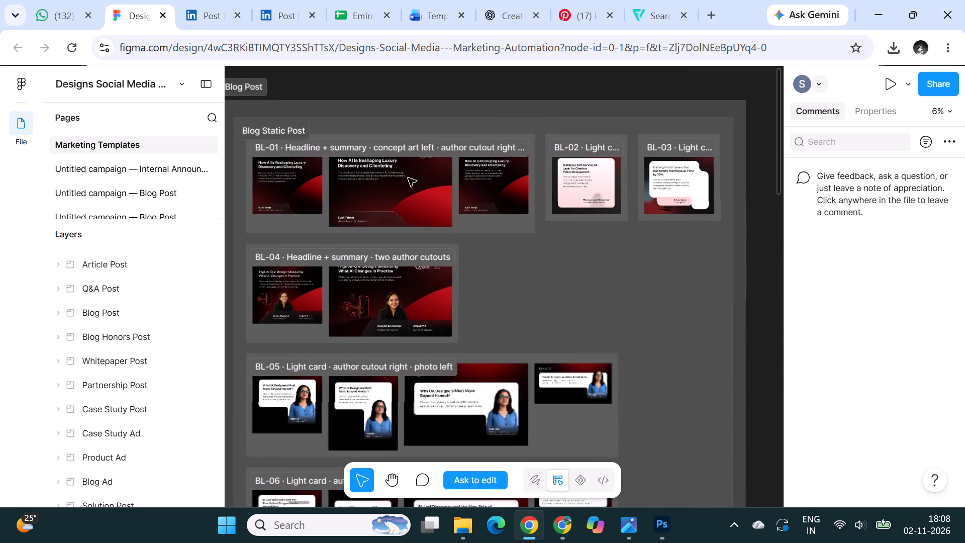
{"action": "scroll", "coordinate": [276, 150], "scroll_direction": "down", "scroll_amount": 10, "text": "ctrl"}
Examine the Blog Honors carousel closely, especially the BH-01 trophy cover and its headline treatment.
{"action": "scroll", "coordinate": [691, 167], "scroll_direction": "up", "scroll_amount": 7, "text": "ctrl"}
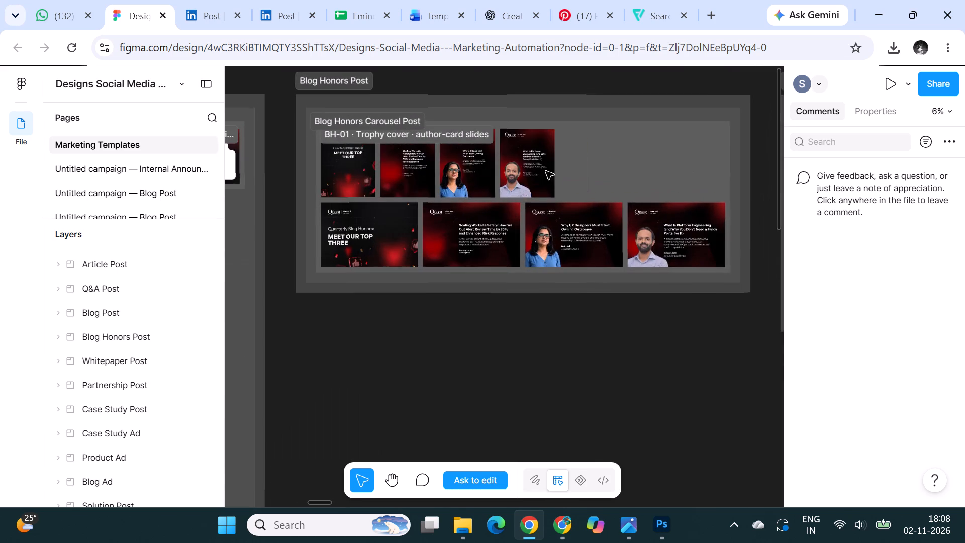
{"action": "scroll", "coordinate": [365, 147], "scroll_direction": "up", "scroll_amount": 9, "text": "ctrl"}
{"action": "scroll", "coordinate": [562, 302], "scroll_direction": "down", "scroll_amount": 2, "text": "ctrl"}
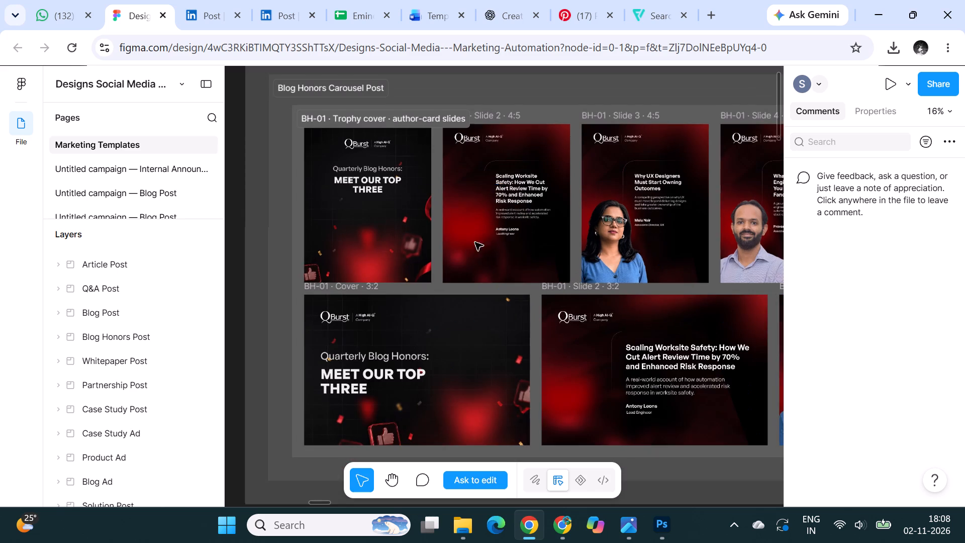
{"action": "scroll", "coordinate": [349, 189], "scroll_direction": "up", "scroll_amount": 5, "text": "ctrl"}
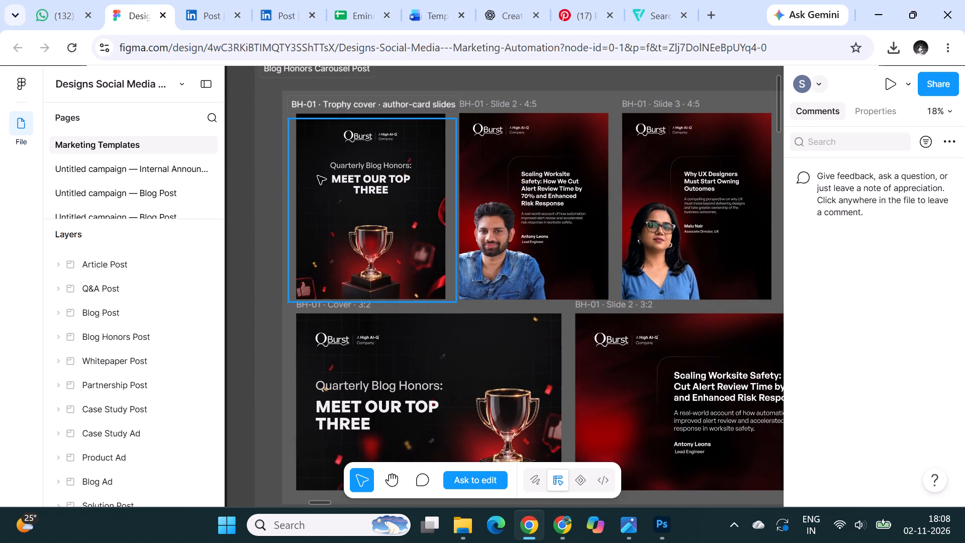
{"action": "scroll", "coordinate": [318, 176], "scroll_direction": "up", "scroll_amount": 8, "text": "ctrl"}
{"action": "scroll", "coordinate": [568, 329], "scroll_direction": "up", "scroll_amount": 1}
{"action": "scroll", "coordinate": [477, 182], "scroll_direction": "down", "scroll_amount": 1, "text": "ctrl"}
{"action": "scroll", "coordinate": [381, 200], "scroll_direction": "up", "scroll_amount": 5, "text": "ctrl"}
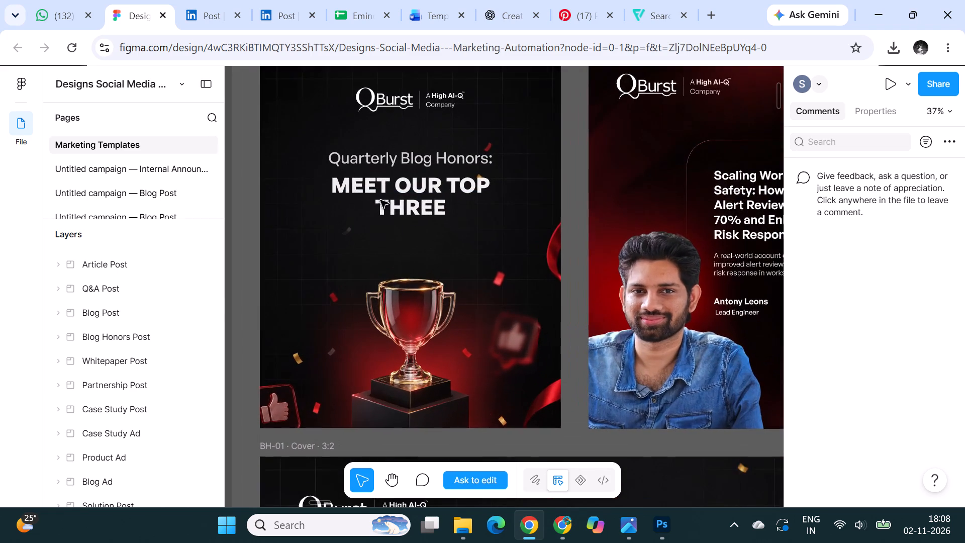
{"action": "scroll", "coordinate": [380, 200], "scroll_direction": "down", "scroll_amount": 4, "text": "ctrl"}
{"action": "scroll", "coordinate": [346, 173], "scroll_direction": "up", "scroll_amount": 4, "text": "ctrl"}
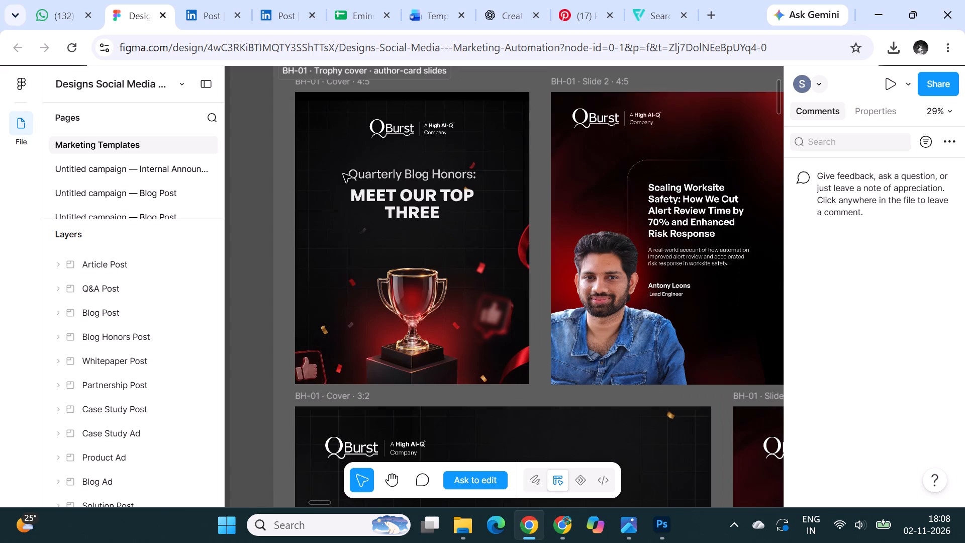
{"action": "scroll", "coordinate": [379, 244], "scroll_direction": "down", "scroll_amount": 9, "text": "ctrl"}
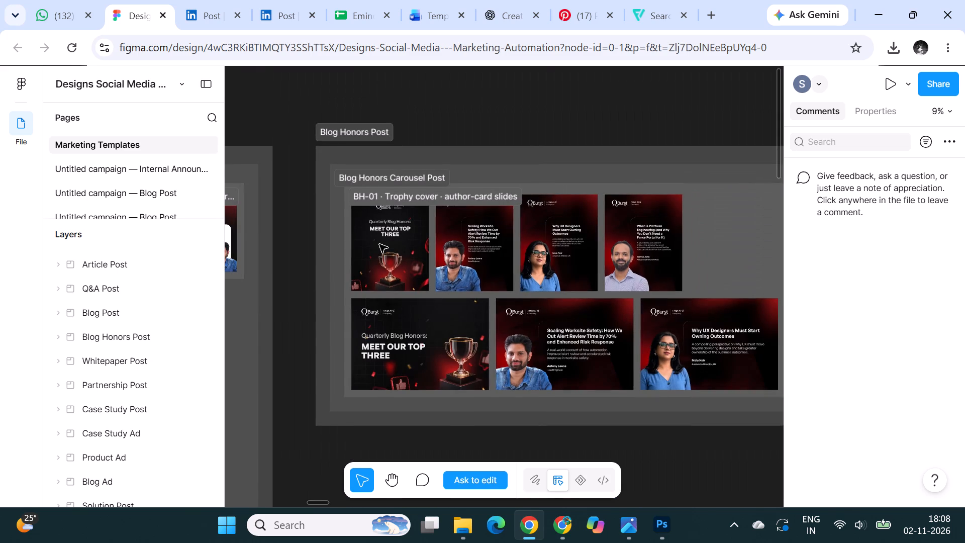
Capture a screenshot of the BH-01 4:5 trophy cover, "Quarterly Blog Honors: MEET OUR TOP THREE".
{"action": "scroll", "coordinate": [379, 244], "scroll_direction": "up", "scroll_amount": 9, "text": "ctrl"}
{"action": "scroll", "coordinate": [345, 183], "scroll_direction": "up", "scroll_amount": 5, "text": "ctrl"}
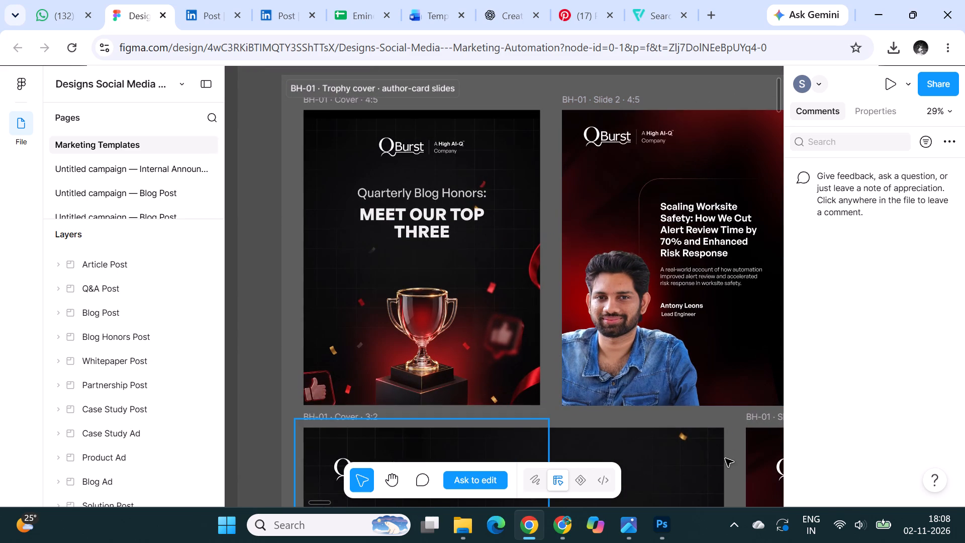
{"action": "key", "text": "Print"}
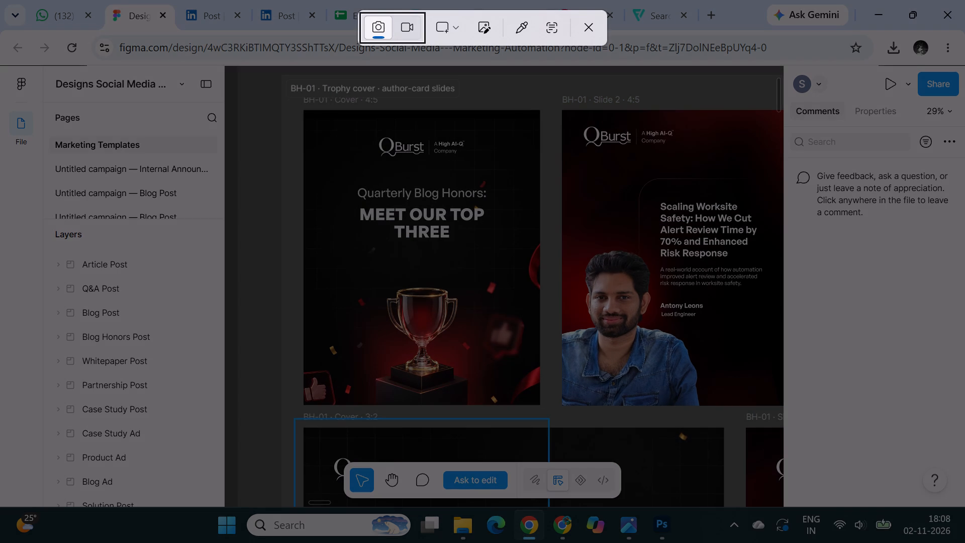
{"action": "left_click_drag", "start_coordinate": [302, 109], "coordinate": [542, 405]}
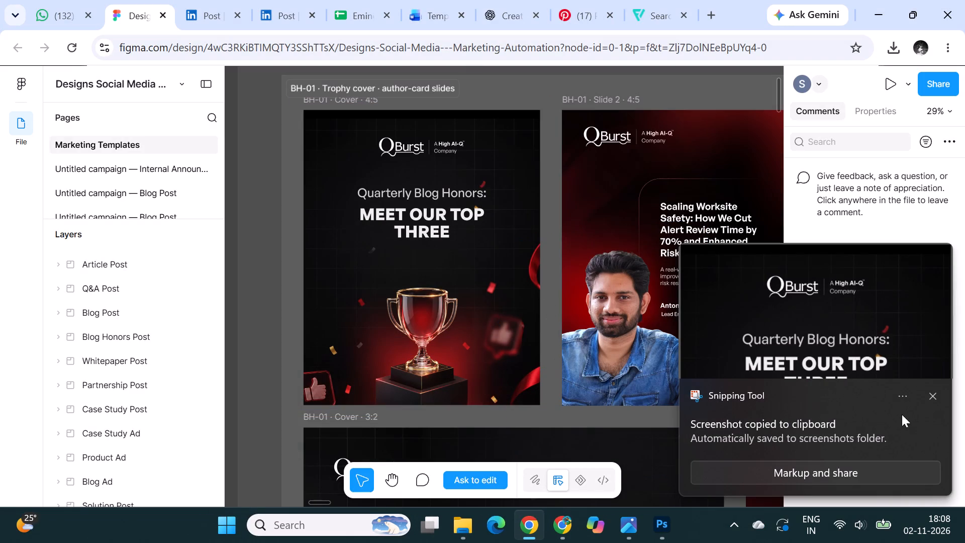
{"action": "left_click", "coordinate": [938, 394]}
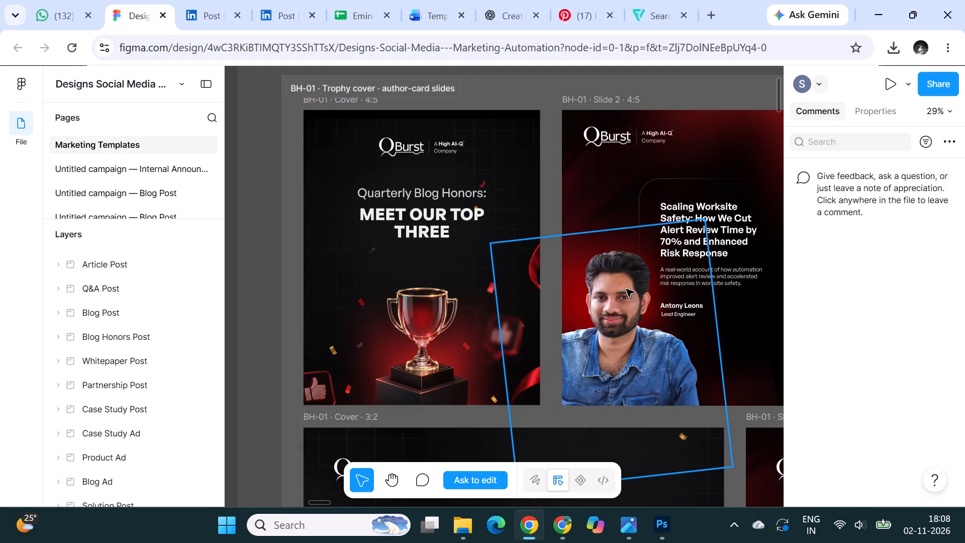
Examine the remaining Blog Honors slides and the Whitepaper and Partnership Post templates for further references.
{"action": "scroll", "coordinate": [340, 198], "scroll_direction": "down", "scroll_amount": 3}
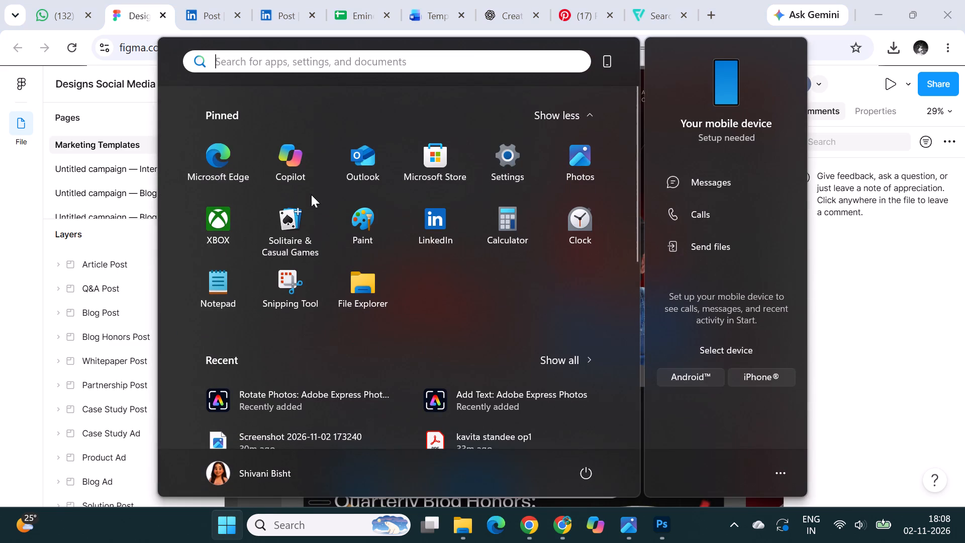
{"action": "left_click", "coordinate": [831, 305]}
{"action": "scroll", "coordinate": [382, 241], "scroll_direction": "down", "scroll_amount": 4, "text": "alt"}
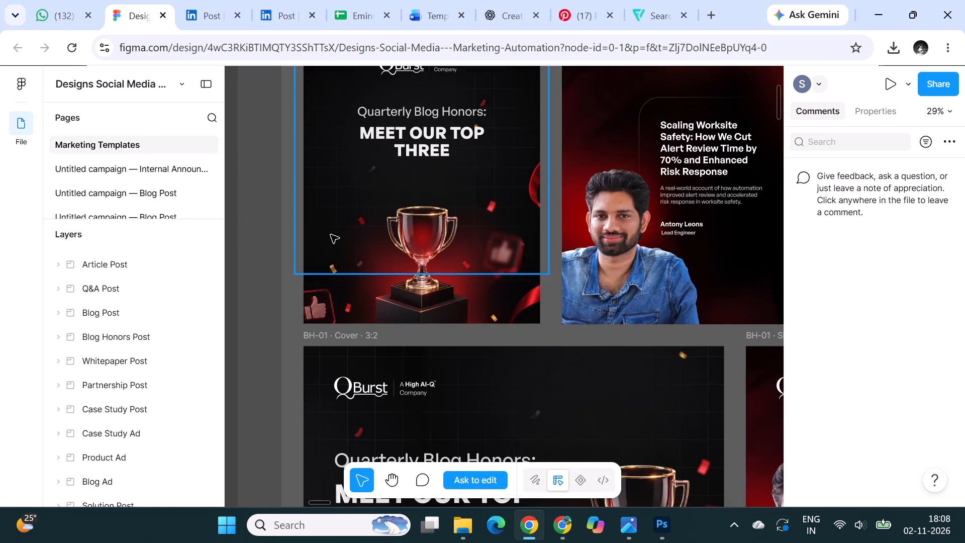
{"action": "scroll", "coordinate": [331, 235], "scroll_direction": "down", "scroll_amount": 1, "text": "alt"}
{"action": "scroll", "coordinate": [331, 235], "scroll_direction": "down", "scroll_amount": 12, "text": "ctrl"}
{"action": "scroll", "coordinate": [645, 237], "scroll_direction": "up", "scroll_amount": 3, "text": "ctrl"}
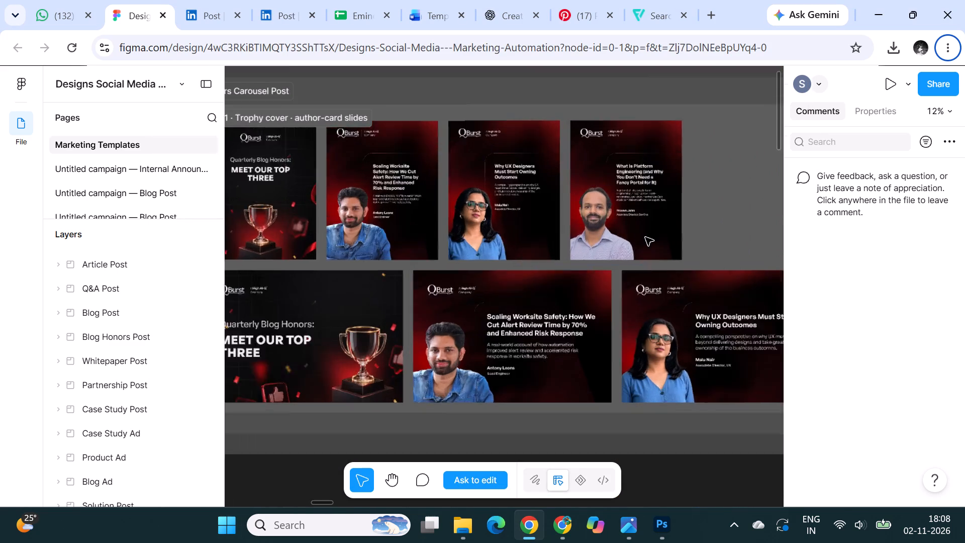
{"action": "scroll", "coordinate": [645, 237], "scroll_direction": "up", "scroll_amount": 5, "text": "ctrl"}
{"action": "scroll", "coordinate": [323, 223], "scroll_direction": "down", "scroll_amount": 11, "text": "ctrl"}
{"action": "scroll", "coordinate": [706, 242], "scroll_direction": "up", "scroll_amount": 9, "text": "ctrl"}
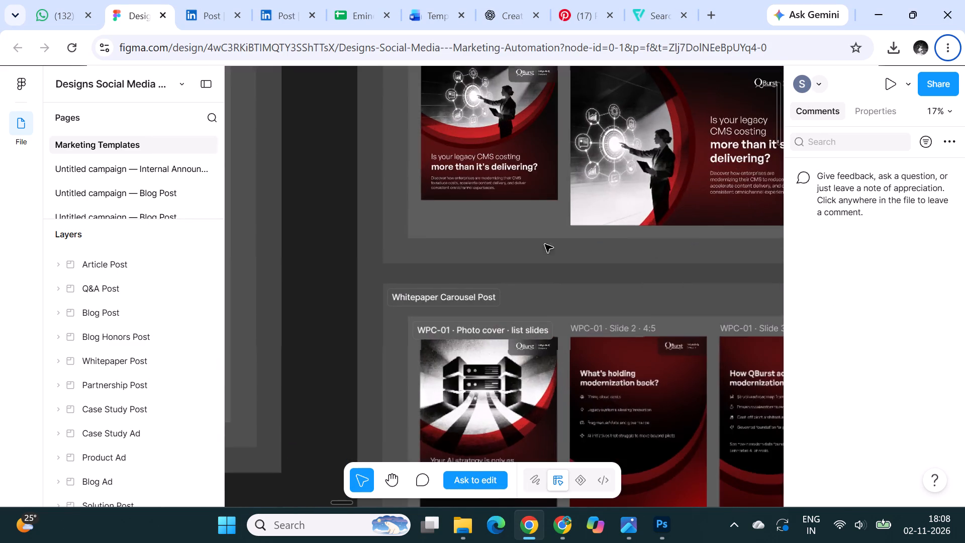
{"action": "scroll", "coordinate": [331, 231], "scroll_direction": "down", "scroll_amount": 12, "text": "ctrl"}
{"action": "scroll", "coordinate": [611, 220], "scroll_direction": "up", "scroll_amount": 14, "text": "ctrl"}
{"action": "scroll", "coordinate": [333, 222], "scroll_direction": "down", "scroll_amount": 4, "text": "ctrl"}
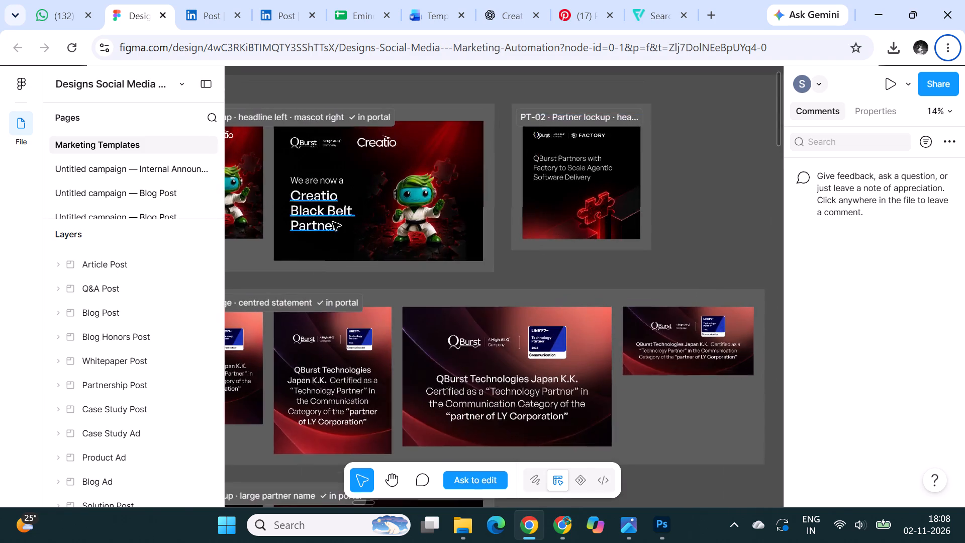
Examine the Case Study Post static templates and the carousel templates through CSC-09 for layout ideas.
{"action": "scroll", "coordinate": [333, 222], "scroll_direction": "down", "scroll_amount": 2, "text": "ctrl"}
{"action": "scroll", "coordinate": [319, 226], "scroll_direction": "up", "scroll_amount": 8, "text": "ctrl"}
{"action": "scroll", "coordinate": [270, 213], "scroll_direction": "down", "scroll_amount": 8, "text": "ctrl"}
{"action": "scroll", "coordinate": [615, 209], "scroll_direction": "up", "scroll_amount": 3, "text": "ctrl"}
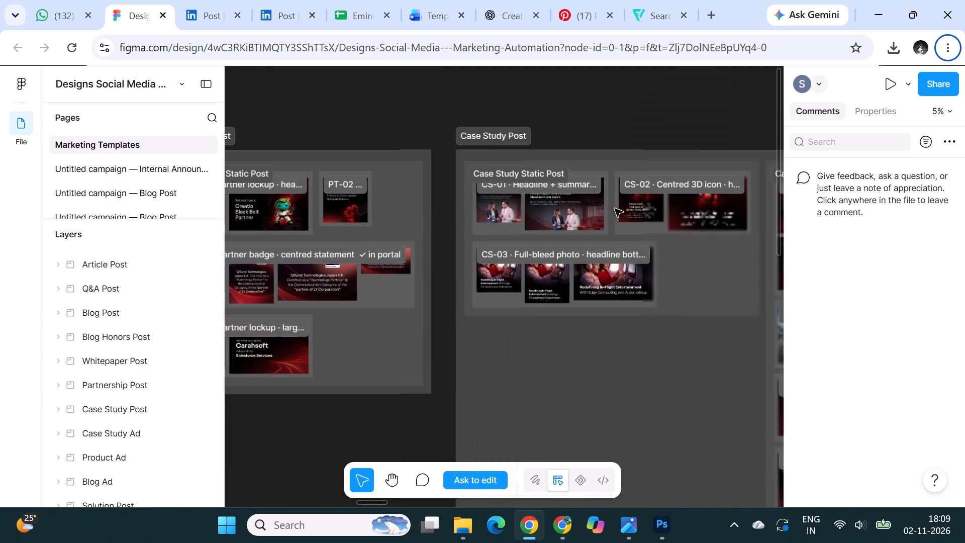
{"action": "scroll", "coordinate": [615, 209], "scroll_direction": "up", "scroll_amount": 9, "text": "ctrl"}
{"action": "scroll", "coordinate": [333, 222], "scroll_direction": "down", "scroll_amount": 12, "text": "ctrl"}
{"action": "scroll", "coordinate": [643, 248], "scroll_direction": "up", "scroll_amount": 2, "text": "ctrl"}
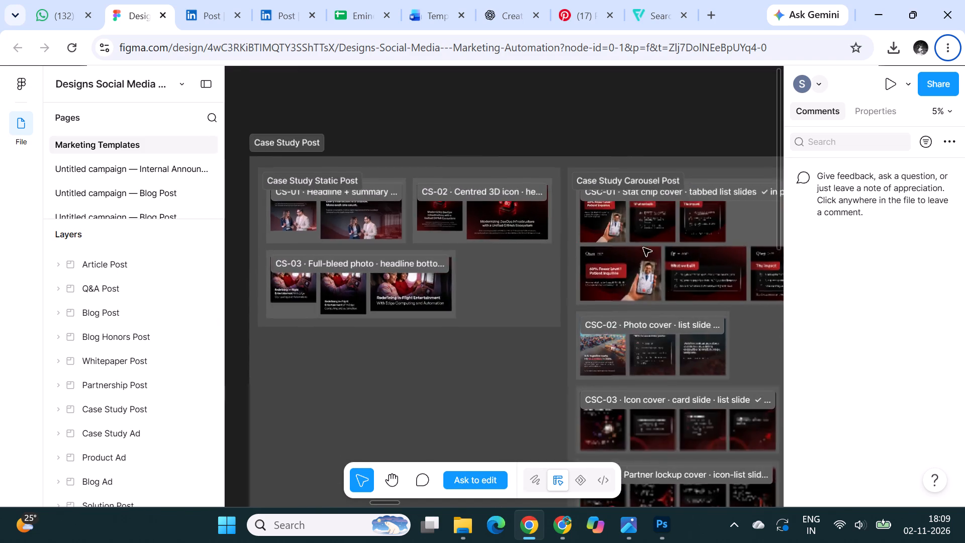
{"action": "scroll", "coordinate": [643, 248], "scroll_direction": "up", "scroll_amount": 7, "text": "ctrl"}
{"action": "scroll", "coordinate": [351, 220], "scroll_direction": "down", "scroll_amount": 9, "text": "ctrl"}
{"action": "scroll", "coordinate": [553, 283], "scroll_direction": "down", "scroll_amount": 2, "text": "ctrl"}
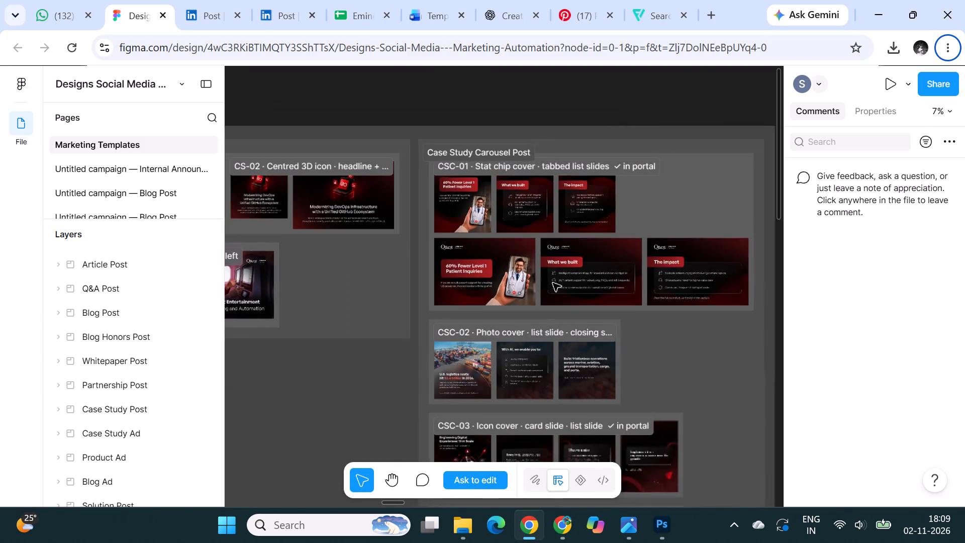
{"action": "scroll", "coordinate": [676, 434], "scroll_direction": "up", "scroll_amount": 7, "text": "ctrl"}
{"action": "scroll", "coordinate": [392, 232], "scroll_direction": "down", "scroll_amount": 5, "text": "ctrl"}
{"action": "scroll", "coordinate": [392, 232], "scroll_direction": "up", "scroll_amount": 1, "text": "ctrl"}
{"action": "scroll", "coordinate": [392, 232], "scroll_direction": "down", "scroll_amount": 3, "text": "ctrl"}
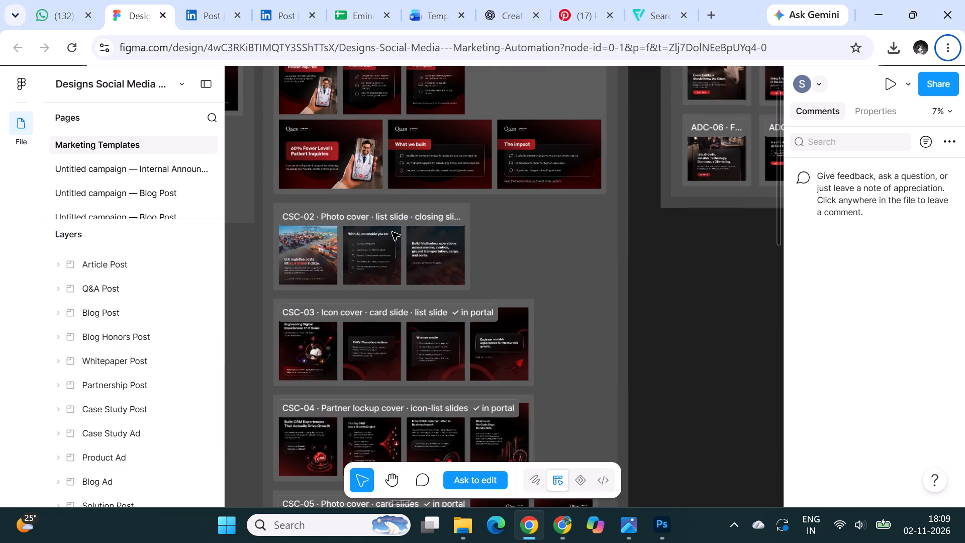
{"action": "scroll", "coordinate": [392, 232], "scroll_direction": "down", "scroll_amount": 5}
{"action": "scroll", "coordinate": [347, 340], "scroll_direction": "up", "scroll_amount": 4, "text": "ctrl"}
{"action": "scroll", "coordinate": [305, 230], "scroll_direction": "up", "scroll_amount": 3, "text": "ctrl"}
{"action": "scroll", "coordinate": [323, 295], "scroll_direction": "down", "scroll_amount": 6, "text": "ctrl"}
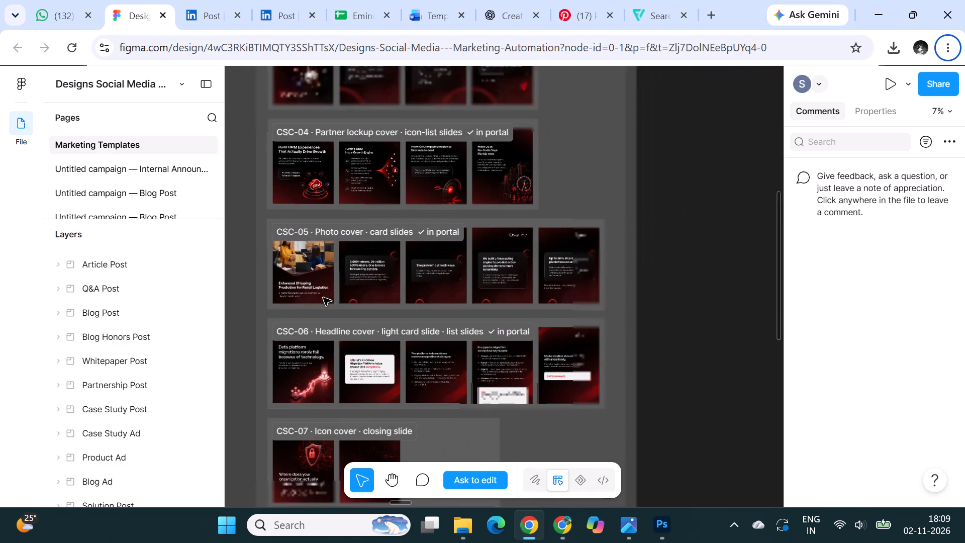
{"action": "scroll", "coordinate": [323, 298], "scroll_direction": "down", "scroll_amount": 13}
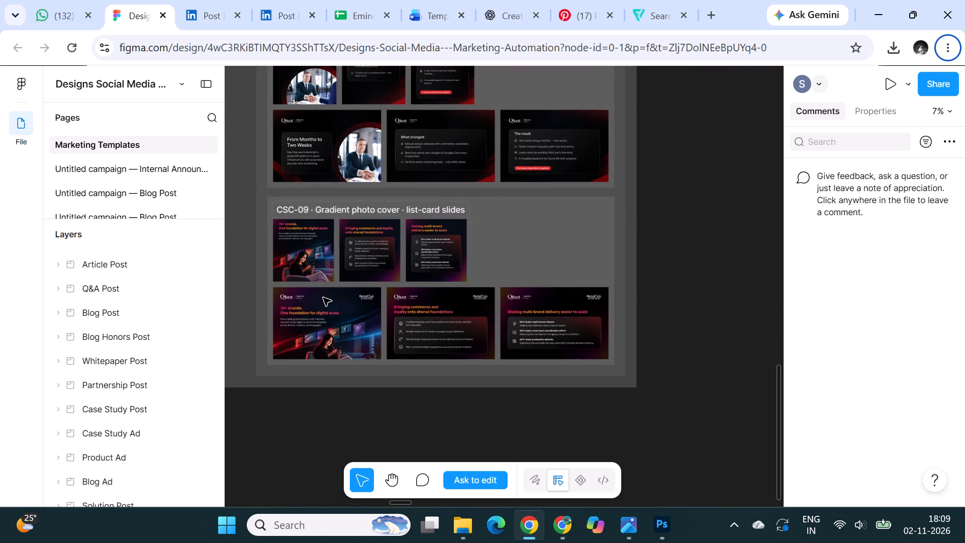
Look over the remaining Case Study carousel templates and the Case Study Ad set, ADC-01 to ADC-07.
{"action": "scroll", "coordinate": [324, 298], "scroll_direction": "up", "scroll_amount": 8}
{"action": "scroll", "coordinate": [309, 303], "scroll_direction": "down", "scroll_amount": 8, "text": "ctrl"}
{"action": "scroll", "coordinate": [521, 276], "scroll_direction": "up", "scroll_amount": 5}
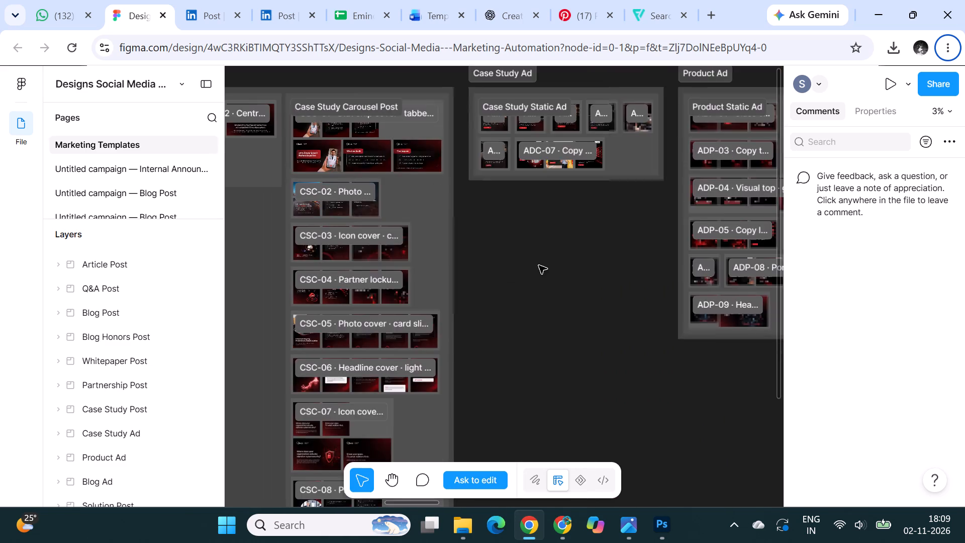
{"action": "scroll", "coordinate": [539, 265], "scroll_direction": "up", "scroll_amount": 5}
{"action": "scroll", "coordinate": [582, 357], "scroll_direction": "up", "scroll_amount": 7, "text": "ctrl"}
{"action": "scroll", "coordinate": [456, 266], "scroll_direction": "down", "scroll_amount": 7}
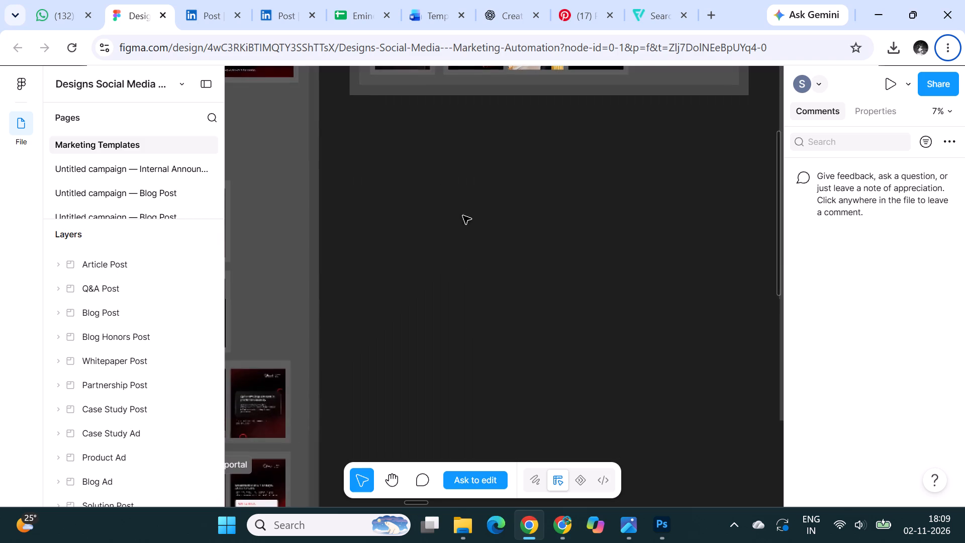
{"action": "scroll", "coordinate": [481, 306], "scroll_direction": "up", "scroll_amount": 5}
{"action": "scroll", "coordinate": [481, 306], "scroll_direction": "up", "scroll_amount": 5, "text": "ctrl"}
{"action": "scroll", "coordinate": [265, 274], "scroll_direction": "down", "scroll_amount": 10, "text": "ctrl"}
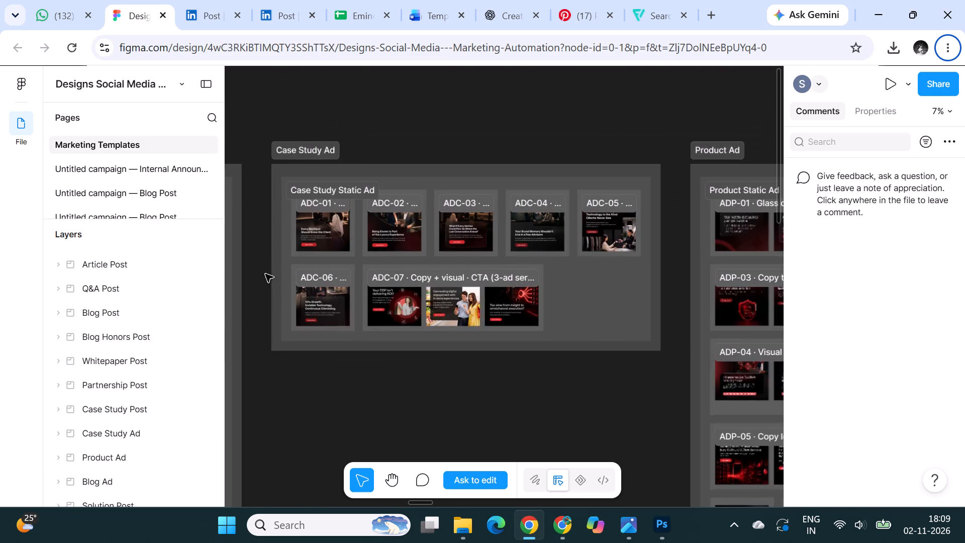
Examine the Product Ad templates through ADP-09 and the Blog Ad template ADB-01 for layout ideas.
{"action": "scroll", "coordinate": [656, 270], "scroll_direction": "up", "scroll_amount": 10, "text": "ctrl"}
{"action": "scroll", "coordinate": [345, 230], "scroll_direction": "down", "scroll_amount": 11, "text": "ctrl"}
{"action": "scroll", "coordinate": [531, 240], "scroll_direction": "up", "scroll_amount": 2, "text": "ctrl"}
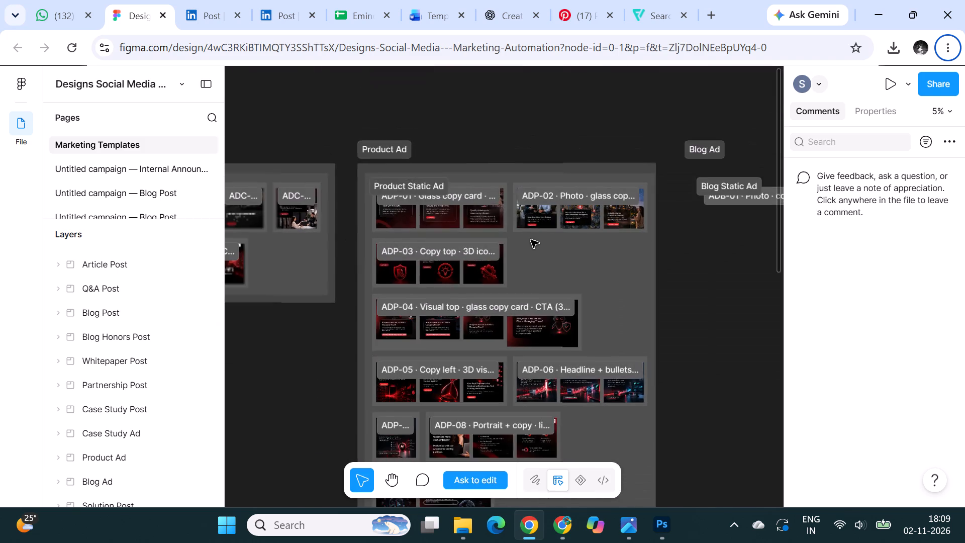
{"action": "scroll", "coordinate": [531, 240], "scroll_direction": "up", "scroll_amount": 2, "text": "ctrl"}
{"action": "scroll", "coordinate": [531, 240], "scroll_direction": "down", "scroll_amount": 12}
{"action": "scroll", "coordinate": [528, 241], "scroll_direction": "up", "scroll_amount": 5}
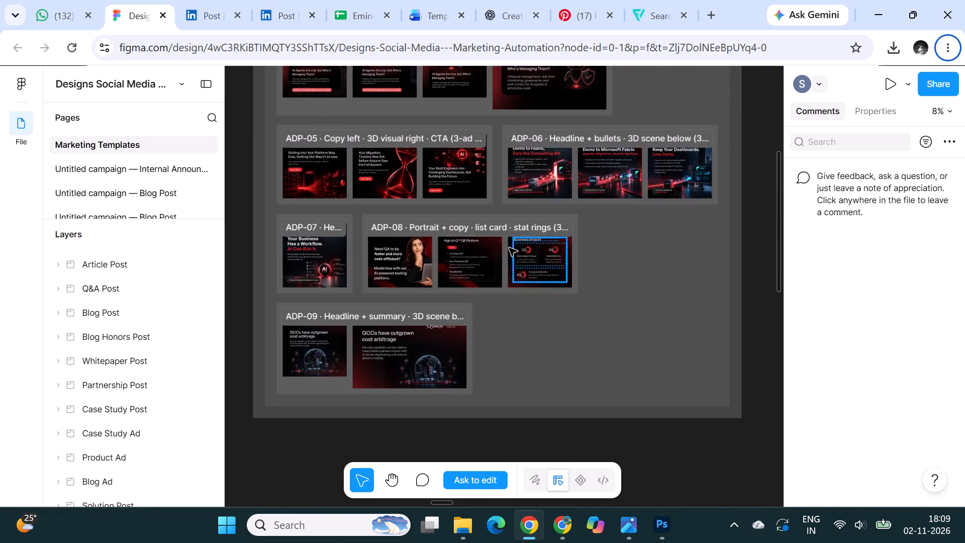
{"action": "scroll", "coordinate": [509, 248], "scroll_direction": "up", "scroll_amount": 4}
{"action": "scroll", "coordinate": [376, 244], "scroll_direction": "down", "scroll_amount": 9, "text": "ctrl"}
{"action": "scroll", "coordinate": [594, 180], "scroll_direction": "up", "scroll_amount": 5, "text": "ctrl"}
{"action": "scroll", "coordinate": [594, 180], "scroll_direction": "down", "scroll_amount": 1, "text": "ctrl"}
{"action": "scroll", "coordinate": [594, 180], "scroll_direction": "up", "scroll_amount": 8, "text": "ctrl"}
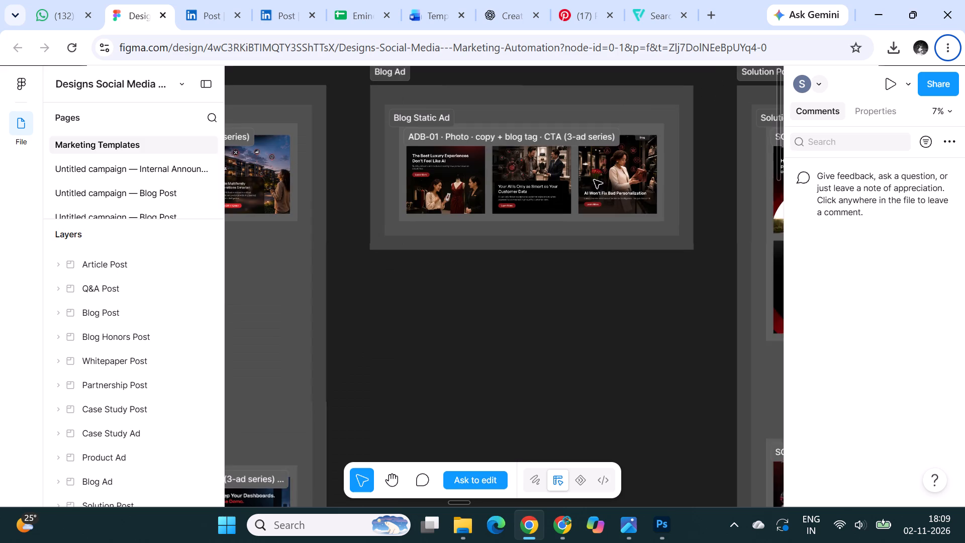
Examine the Solution Post carousel templates from SC-01 onward for cover and slide layouts.
{"action": "scroll", "coordinate": [594, 180], "scroll_direction": "up", "scroll_amount": 5, "text": "ctrl"}
{"action": "scroll", "coordinate": [333, 197], "scroll_direction": "down", "scroll_amount": 10, "text": "ctrl"}
{"action": "scroll", "coordinate": [678, 196], "scroll_direction": "up", "scroll_amount": 5, "text": "ctrl"}
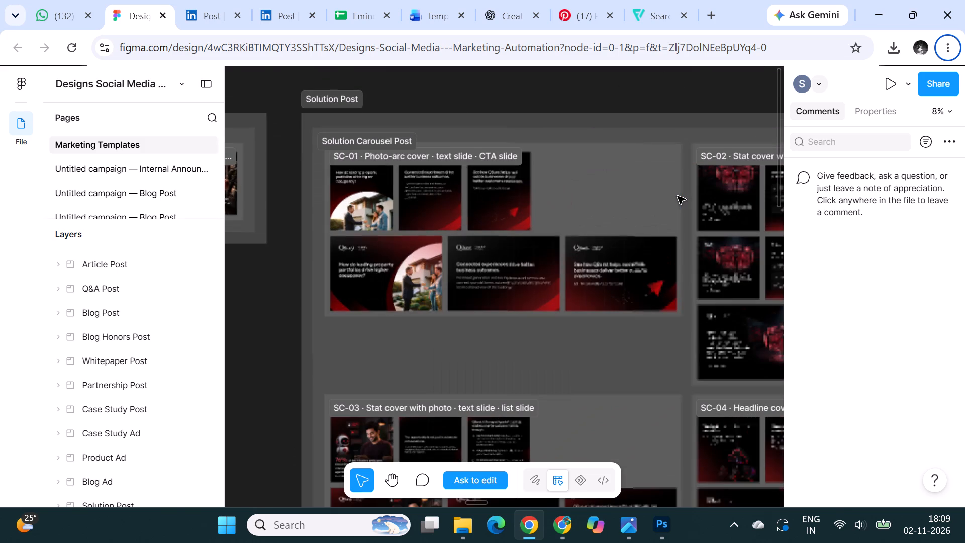
{"action": "scroll", "coordinate": [412, 163], "scroll_direction": "up", "scroll_amount": 5, "text": "ctrl"}
{"action": "scroll", "coordinate": [361, 165], "scroll_direction": "down", "scroll_amount": 9, "text": "ctrl"}
{"action": "scroll", "coordinate": [333, 165], "scroll_direction": "down", "scroll_amount": 3}
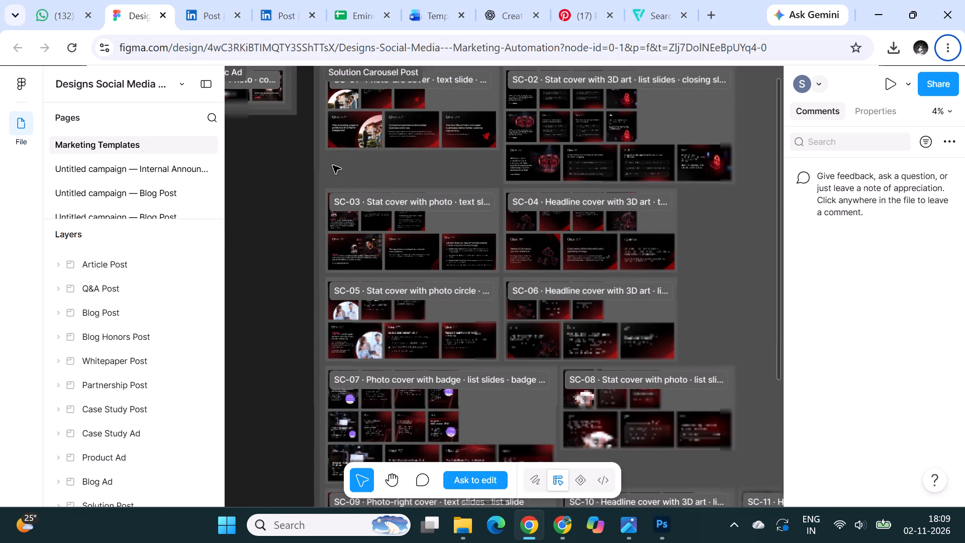
{"action": "scroll", "coordinate": [333, 165], "scroll_direction": "down", "scroll_amount": 9}
{"action": "scroll", "coordinate": [342, 188], "scroll_direction": "up", "scroll_amount": 3}
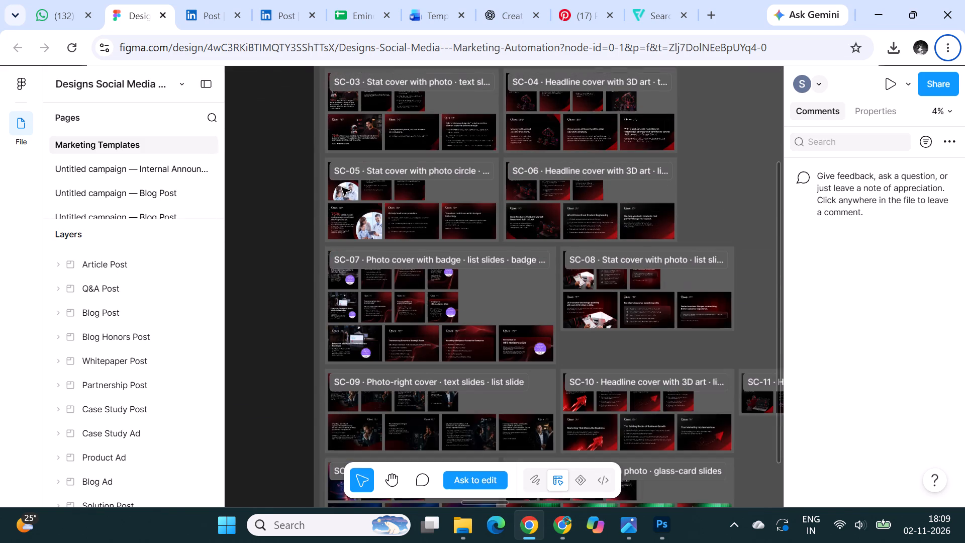
Examine the Event, Event Attendee, Award, Work Anniversary, New Joiner and Winners Post templates for references.
{"action": "scroll", "coordinate": [342, 188], "scroll_direction": "up", "scroll_amount": 4}
{"action": "scroll", "coordinate": [616, 109], "scroll_direction": "up", "scroll_amount": 5, "text": "ctrl"}
{"action": "scroll", "coordinate": [423, 199], "scroll_direction": "down", "scroll_amount": 9, "text": "ctrl"}
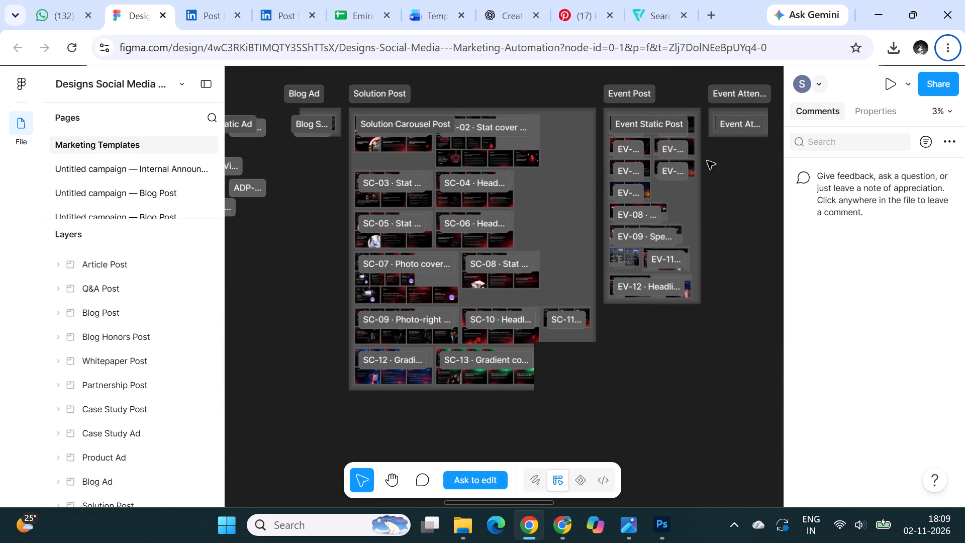
{"action": "scroll", "coordinate": [748, 153], "scroll_direction": "up", "scroll_amount": 17, "text": "ctrl"}
{"action": "scroll", "coordinate": [409, 234], "scroll_direction": "down", "scroll_amount": 7, "text": "ctrl"}
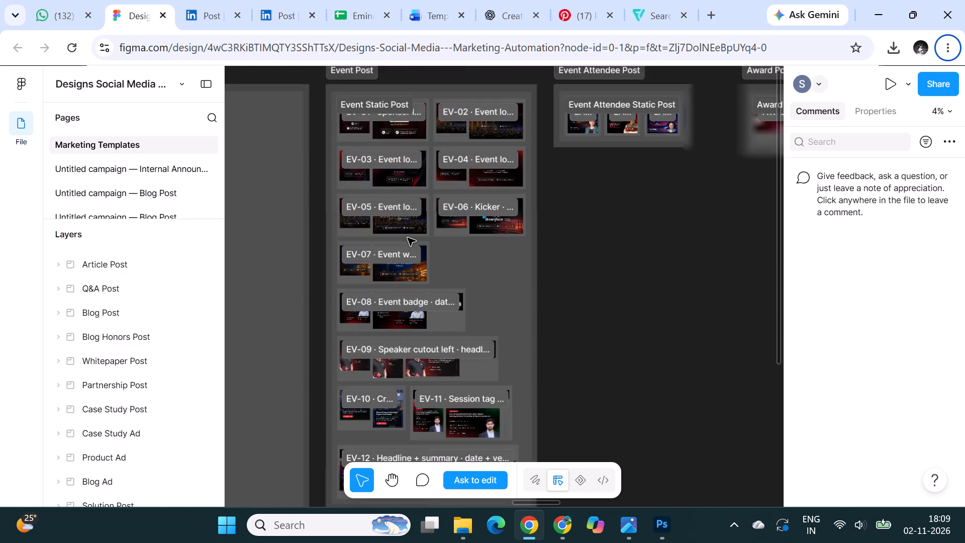
{"action": "scroll", "coordinate": [408, 238], "scroll_direction": "down", "scroll_amount": 3, "text": "ctrl"}
{"action": "scroll", "coordinate": [616, 141], "scroll_direction": "up", "scroll_amount": 10, "text": "ctrl"}
{"action": "scroll", "coordinate": [508, 187], "scroll_direction": "up", "scroll_amount": 3, "text": "ctrl"}
{"action": "scroll", "coordinate": [403, 165], "scroll_direction": "down", "scroll_amount": 6, "text": "ctrl"}
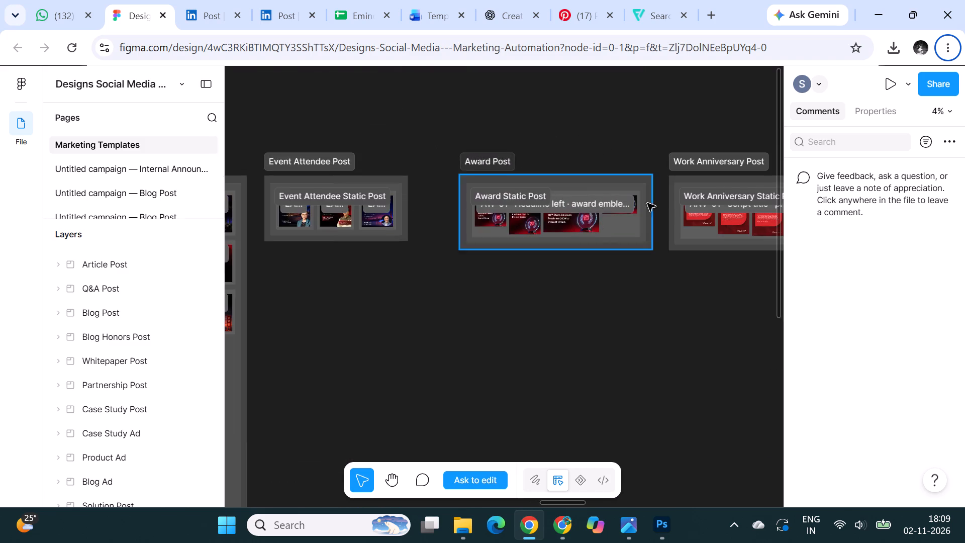
{"action": "scroll", "coordinate": [668, 210], "scroll_direction": "up", "scroll_amount": 9, "text": "ctrl"}
{"action": "scroll", "coordinate": [419, 202], "scroll_direction": "down", "scroll_amount": 12, "text": "ctrl"}
{"action": "scroll", "coordinate": [642, 196], "scroll_direction": "up", "scroll_amount": 11, "text": "ctrl"}
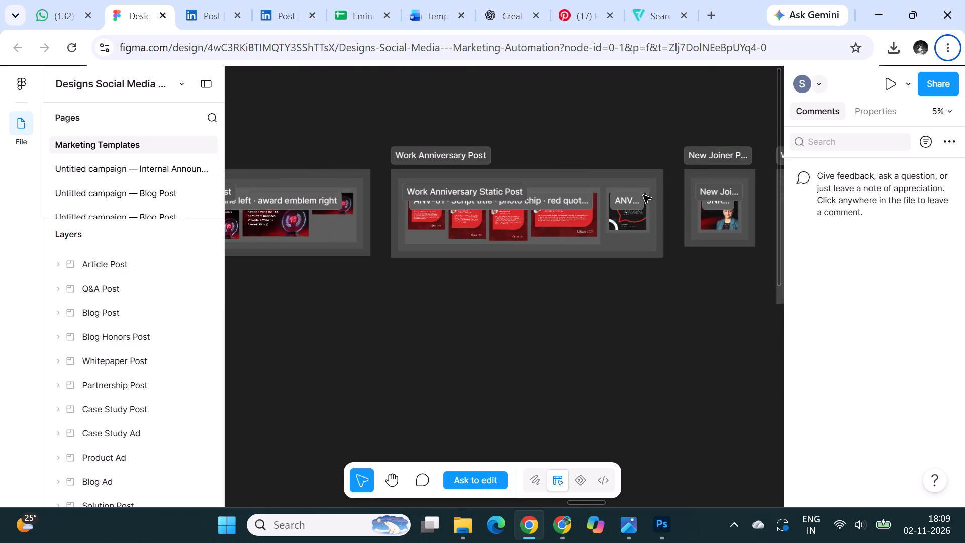
{"action": "scroll", "coordinate": [643, 195], "scroll_direction": "up", "scroll_amount": 5, "text": "ctrl"}
{"action": "scroll", "coordinate": [325, 185], "scroll_direction": "down", "scroll_amount": 11, "text": "ctrl"}
{"action": "scroll", "coordinate": [565, 214], "scroll_direction": "up", "scroll_amount": 10, "text": "ctrl"}
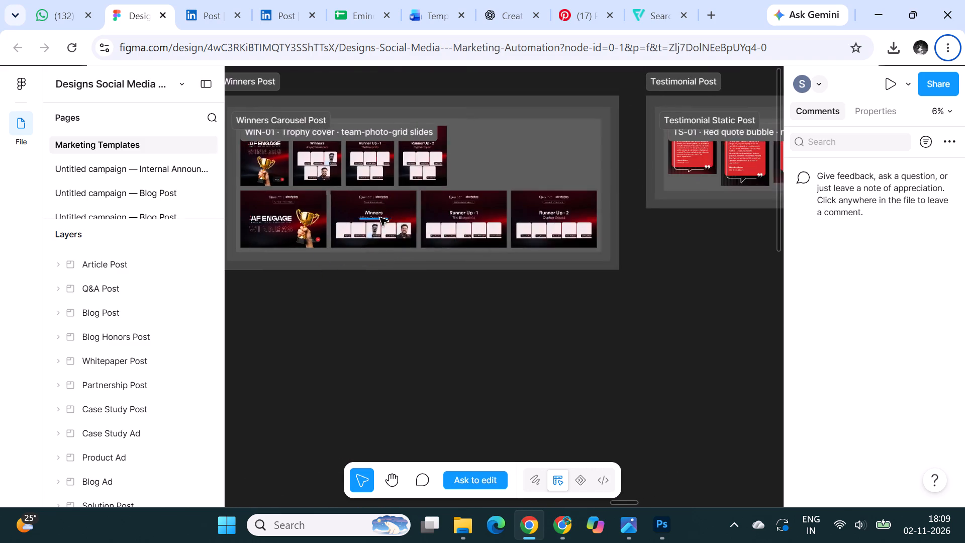
Compare the Testimonial Post, Video Thumbnail and Internal Announcement templates, looking closely at the TS-01 red quote bubble designs.
{"action": "scroll", "coordinate": [374, 219], "scroll_direction": "down", "scroll_amount": 8, "text": "ctrl"}
{"action": "scroll", "coordinate": [534, 203], "scroll_direction": "up", "scroll_amount": 14, "text": "ctrl"}
{"action": "scroll", "coordinate": [286, 210], "scroll_direction": "down", "scroll_amount": 4, "text": "ctrl"}
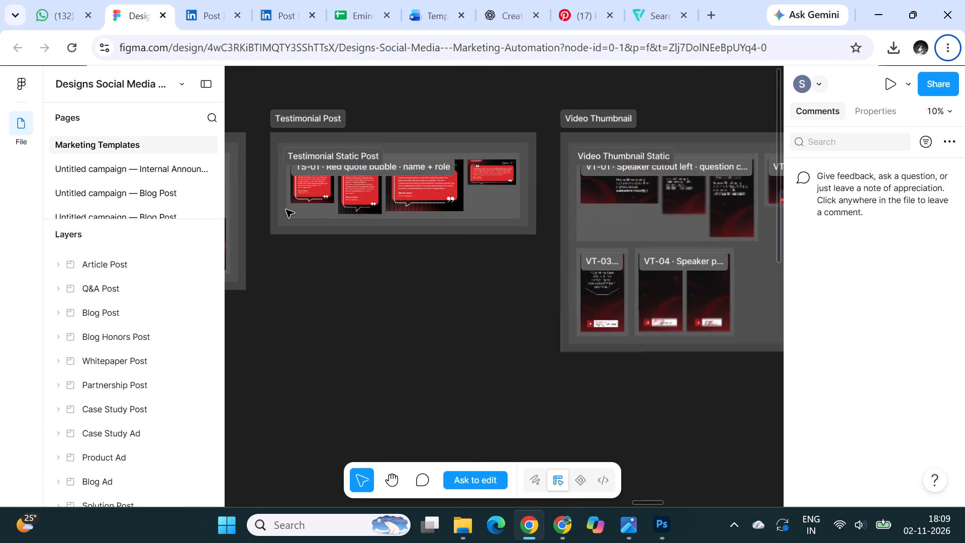
{"action": "scroll", "coordinate": [286, 210], "scroll_direction": "down", "scroll_amount": 5, "text": "ctrl"}
{"action": "scroll", "coordinate": [318, 182], "scroll_direction": "up", "scroll_amount": 14, "text": "ctrl"}
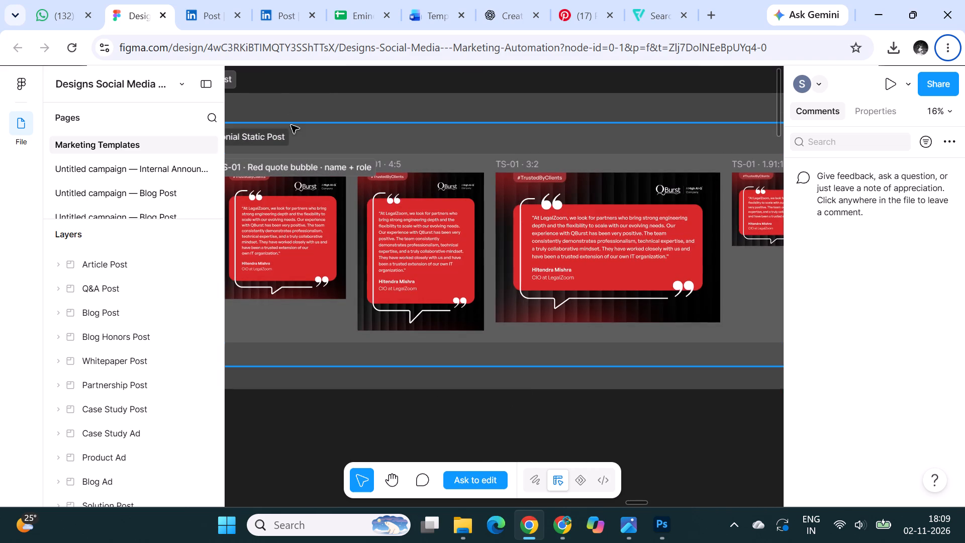
{"action": "scroll", "coordinate": [291, 125], "scroll_direction": "down", "scroll_amount": 12, "text": "ctrl"}
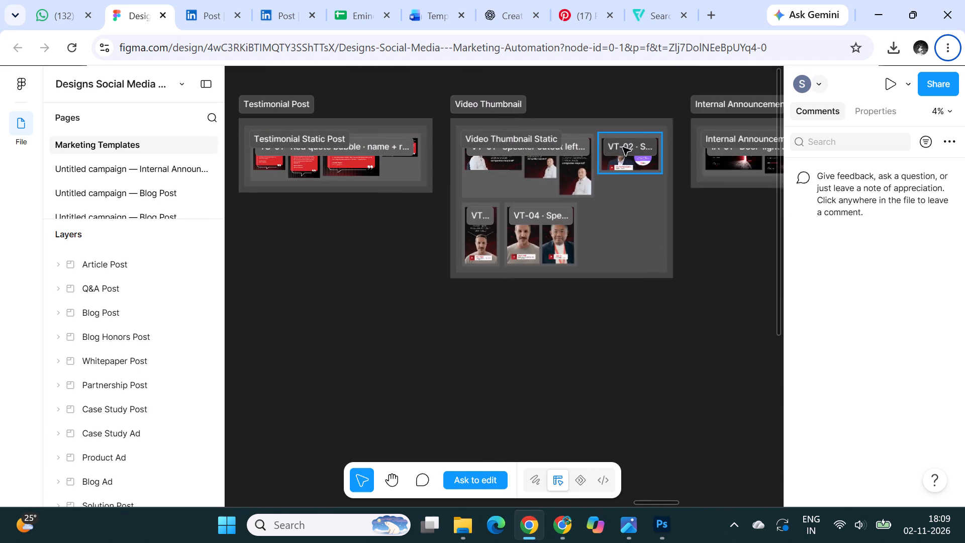
{"action": "scroll", "coordinate": [623, 147], "scroll_direction": "up", "scroll_amount": 9, "text": "ctrl"}
{"action": "scroll", "coordinate": [369, 123], "scroll_direction": "down", "scroll_amount": 13, "text": "ctrl"}
{"action": "scroll", "coordinate": [367, 125], "scroll_direction": "up", "scroll_amount": 8, "text": "ctrl"}
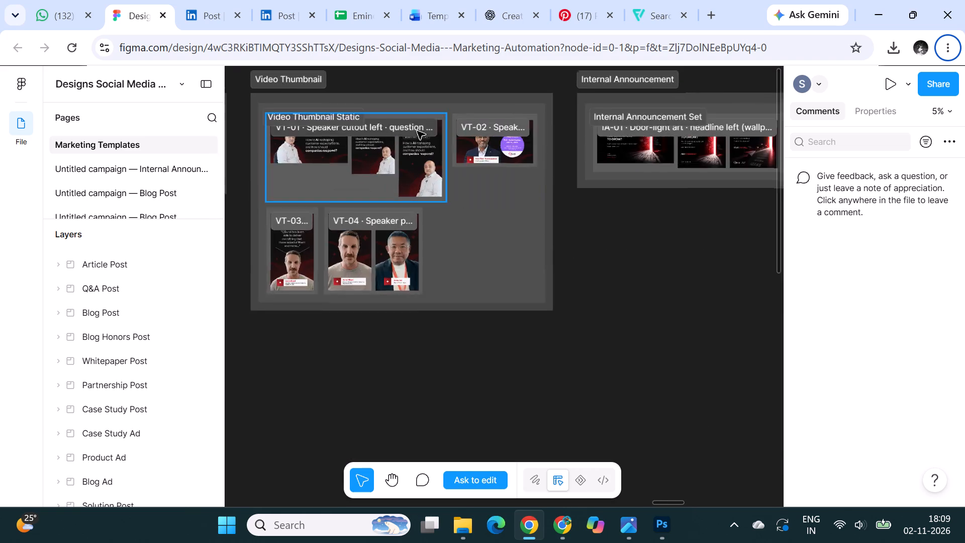
{"action": "scroll", "coordinate": [417, 131], "scroll_direction": "up", "scroll_amount": 3, "text": "ctrl"}
{"action": "scroll", "coordinate": [632, 160], "scroll_direction": "down", "scroll_amount": 10, "text": "ctrl"}
{"action": "scroll", "coordinate": [415, 147], "scroll_direction": "up", "scroll_amount": 16, "text": "ctrl"}
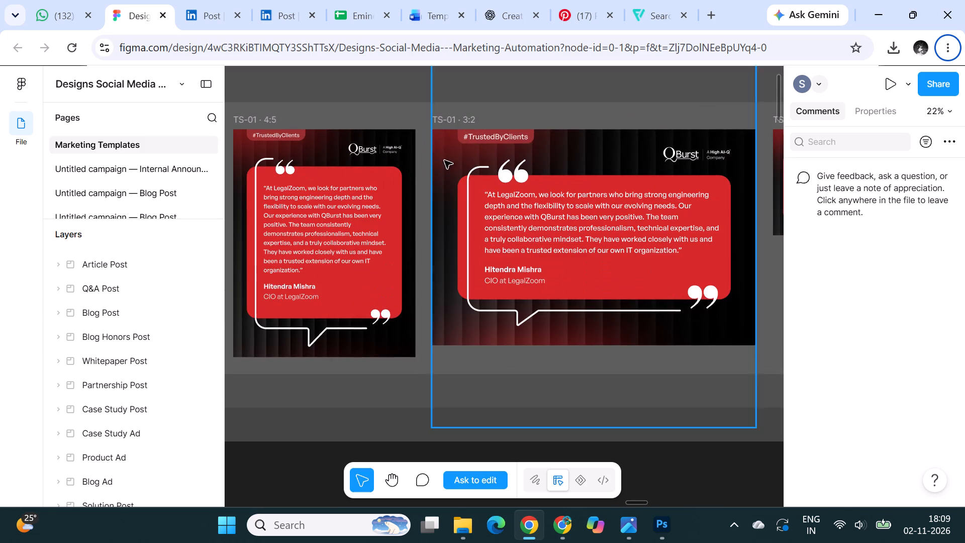
Inspect the logo and frame of the TS-01 4:5 testimonial, including the frame's layout, colour and export properties.
{"action": "left_click", "coordinate": [397, 122]}
{"action": "left_click", "coordinate": [357, 144]}
{"action": "left_click", "coordinate": [315, 145]}
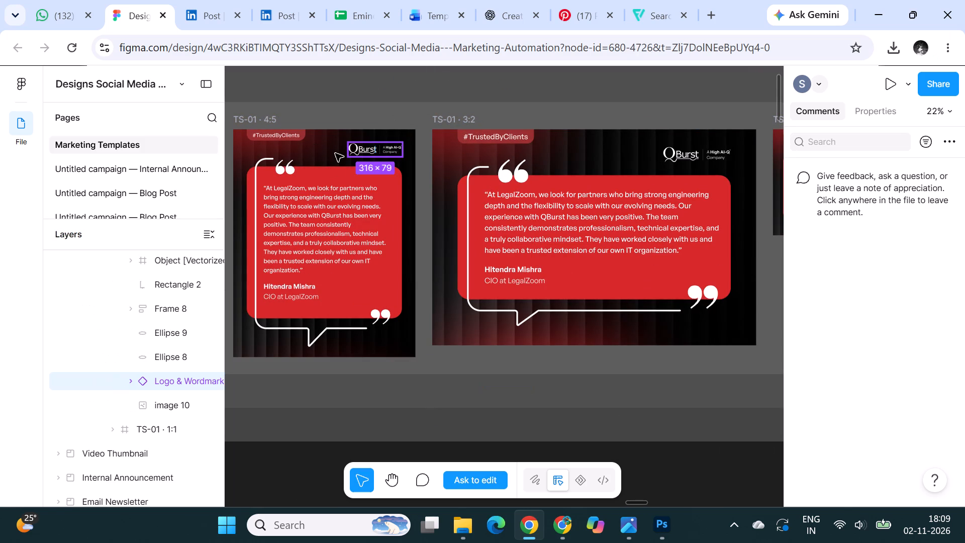
{"action": "scroll", "coordinate": [578, 214], "scroll_direction": "down", "scroll_amount": 1, "text": "ctrl"}
{"action": "scroll", "coordinate": [292, 218], "scroll_direction": "up", "scroll_amount": 3, "text": "ctrl"}
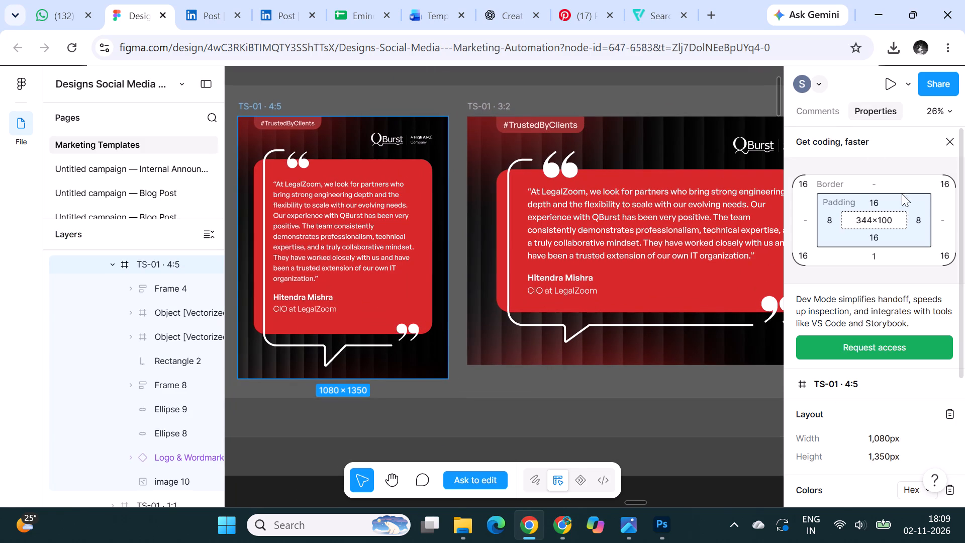
{"action": "left_click", "coordinate": [813, 110]}
{"action": "left_click", "coordinate": [870, 103]}
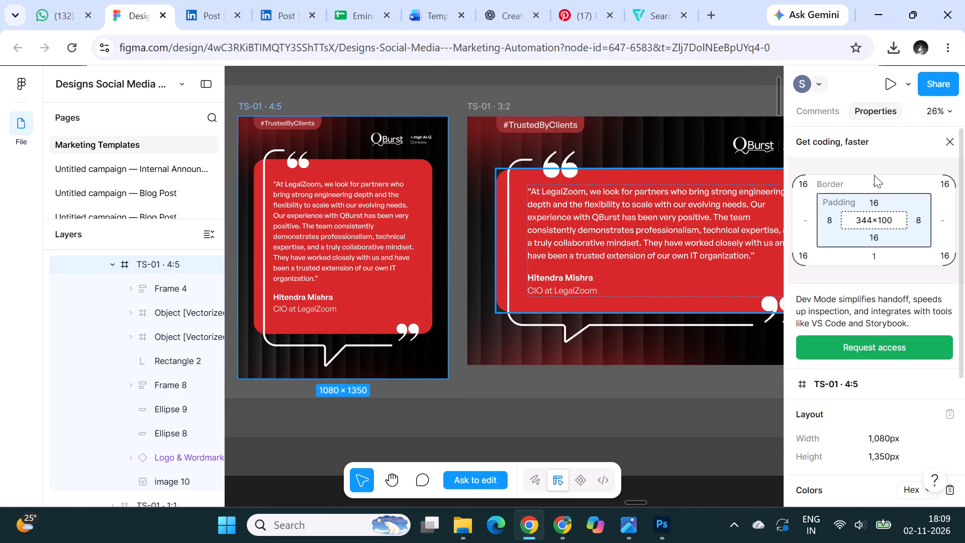
{"action": "scroll", "coordinate": [870, 266], "scroll_direction": "down", "scroll_amount": 16}
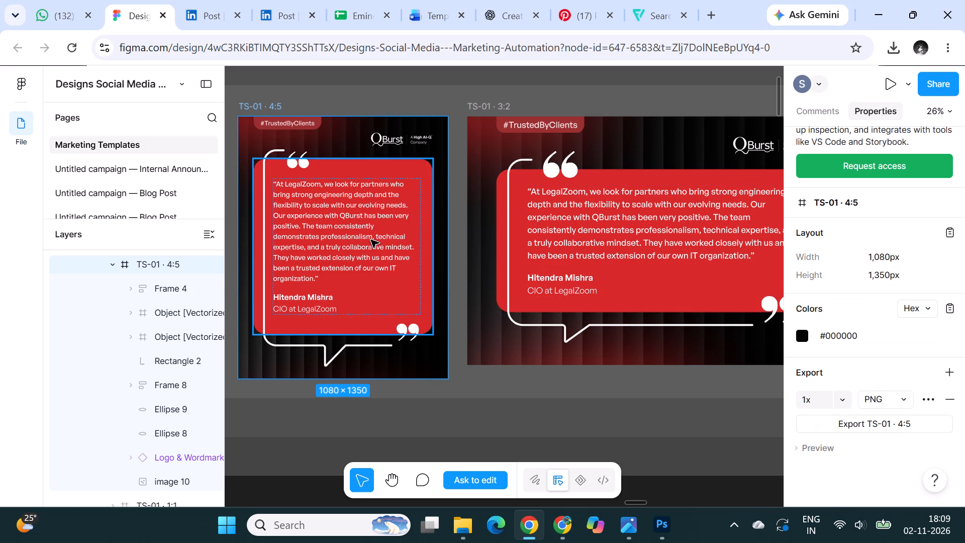
Export the TS-01 4:5 template's dark striped background layer, image 10, as a PNG at 4x.
{"action": "left_click", "coordinate": [348, 139]}
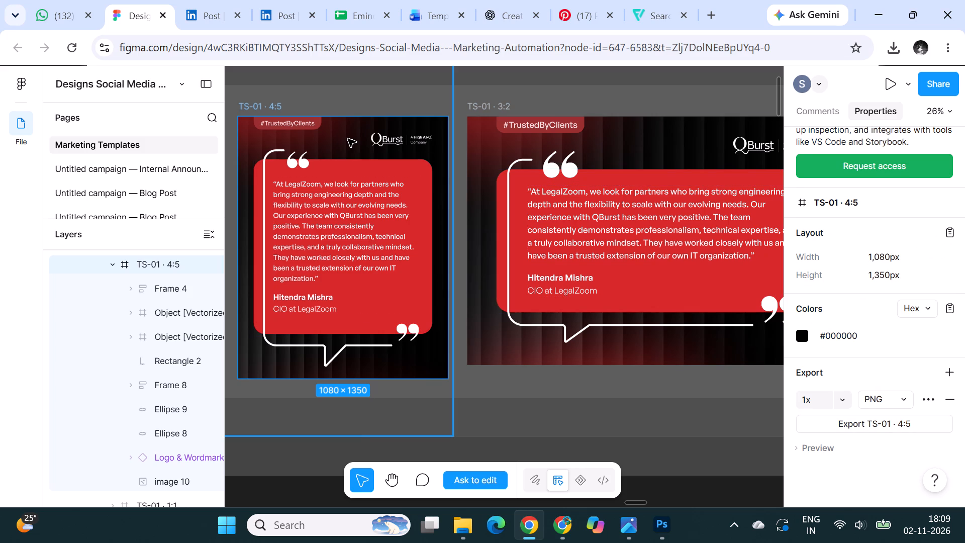
{"action": "left_click", "coordinate": [348, 139]}
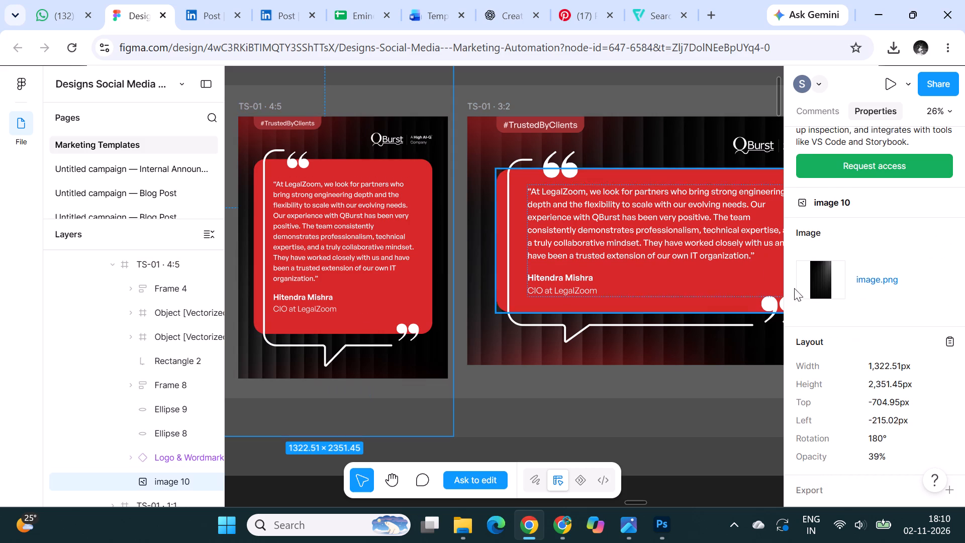
{"action": "scroll", "coordinate": [873, 321], "scroll_direction": "down", "scroll_amount": 4}
{"action": "double_click", "coordinate": [652, 424]}
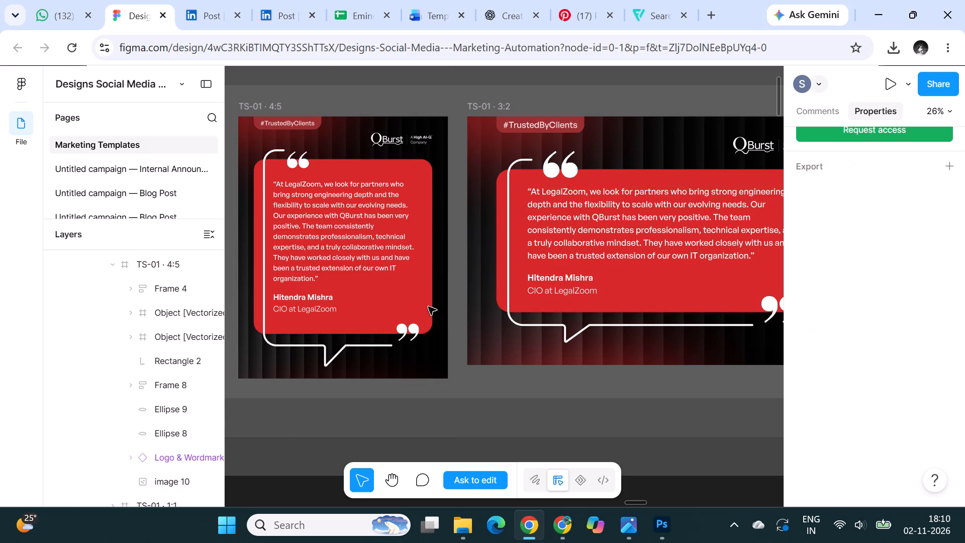
{"action": "left_click", "coordinate": [346, 140]}
{"action": "scroll", "coordinate": [880, 377], "scroll_direction": "down", "scroll_amount": 3}
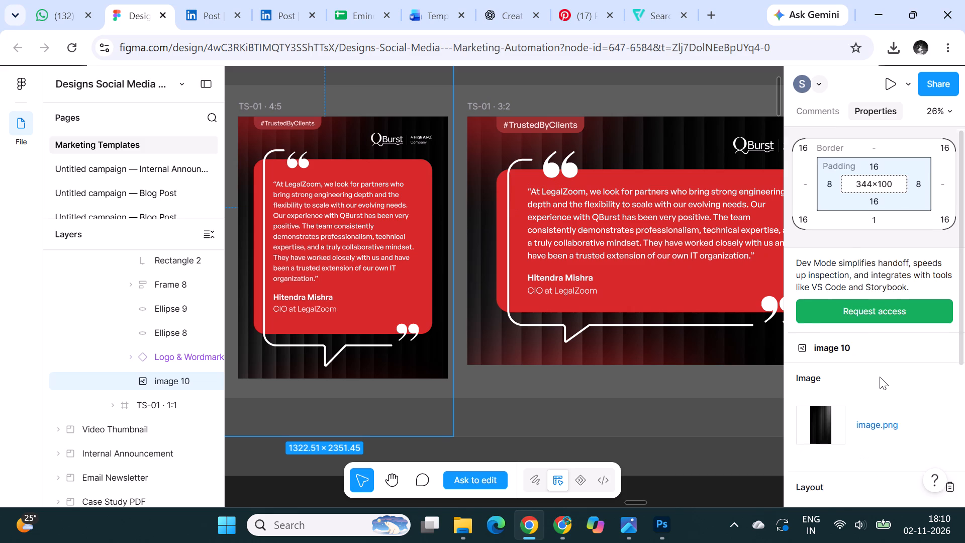
{"action": "scroll", "coordinate": [880, 377], "scroll_direction": "down", "scroll_amount": 6}
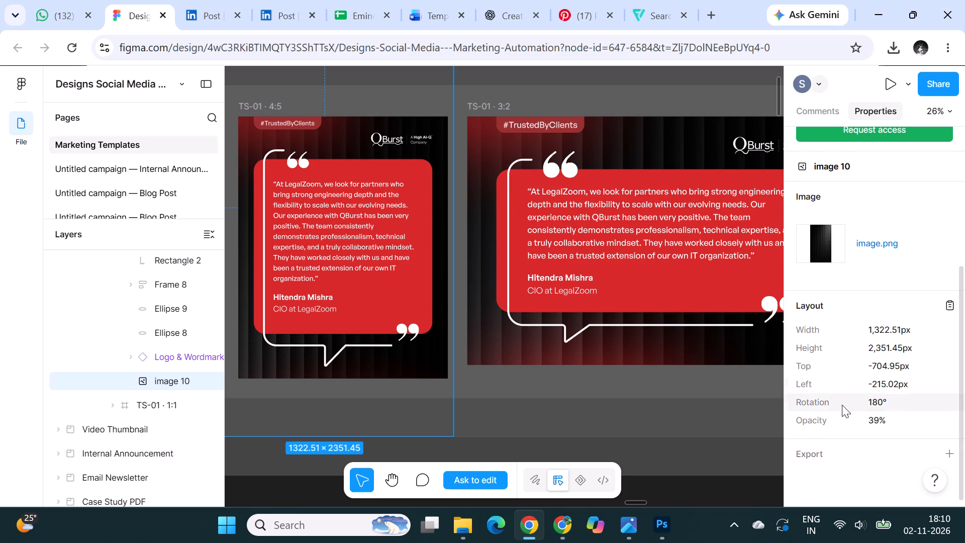
{"action": "left_click", "coordinate": [950, 453]}
{"action": "scroll", "coordinate": [898, 447], "scroll_direction": "down", "scroll_amount": 2}
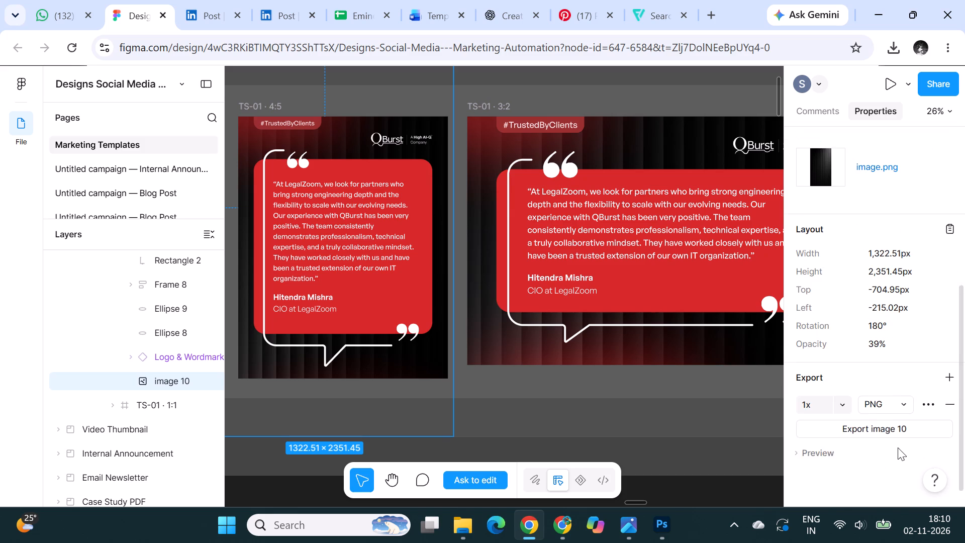
{"action": "left_click", "coordinate": [845, 396]}
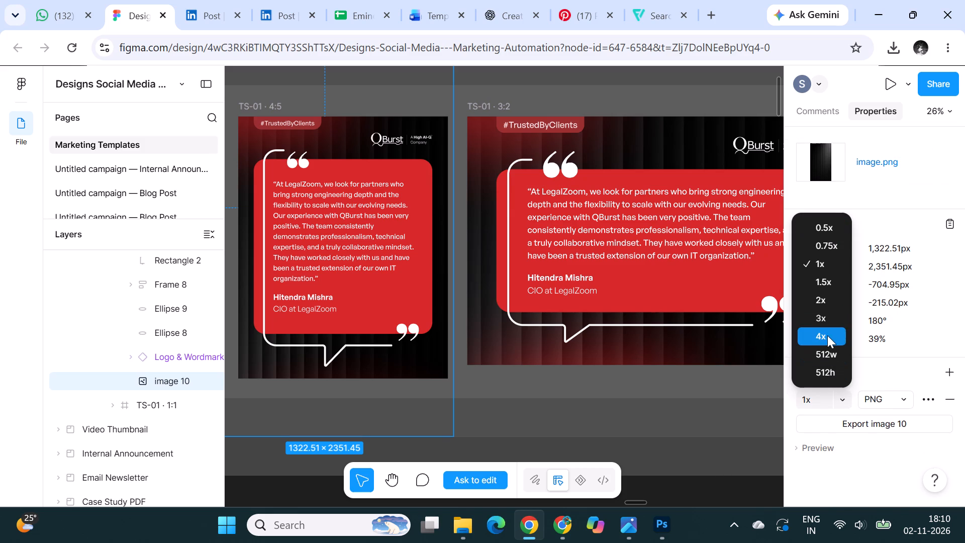
{"action": "left_click", "coordinate": [827, 335]}
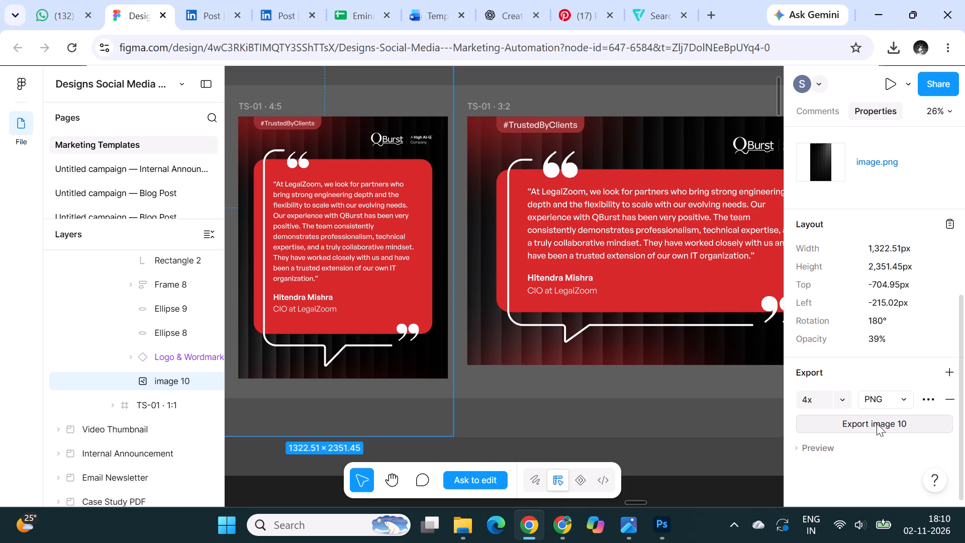
{"action": "left_click", "coordinate": [877, 423]}
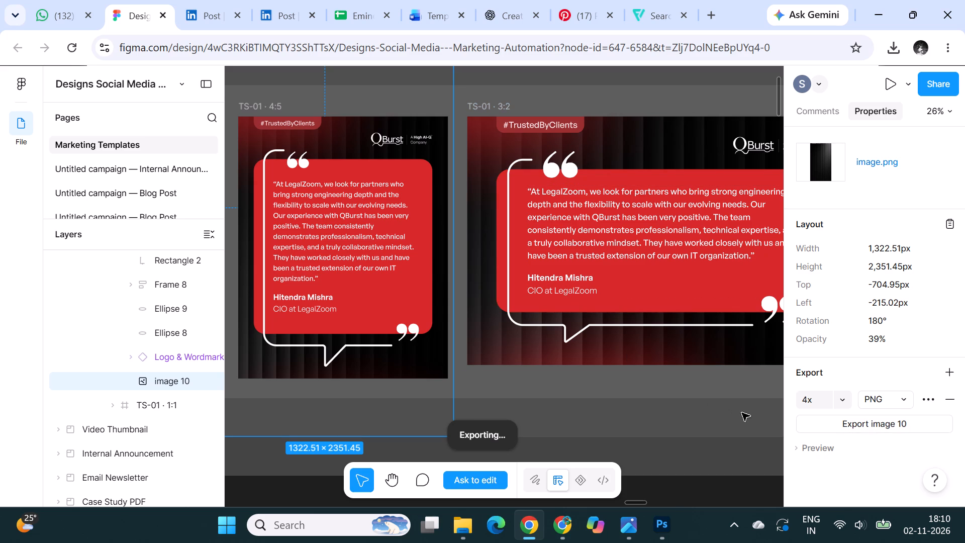
{"action": "left_click", "coordinate": [889, 422]}
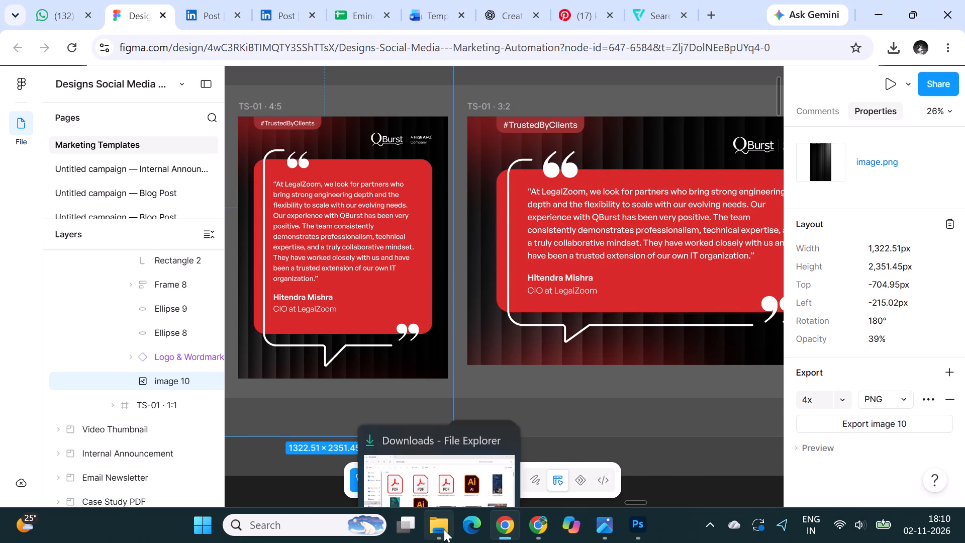
Check the Downloads folder in File Explorer for the exported background image, and return to the Figma file in Chrome.
{"action": "left_click", "coordinate": [444, 529]}
{"action": "double_click", "coordinate": [77, 305]}
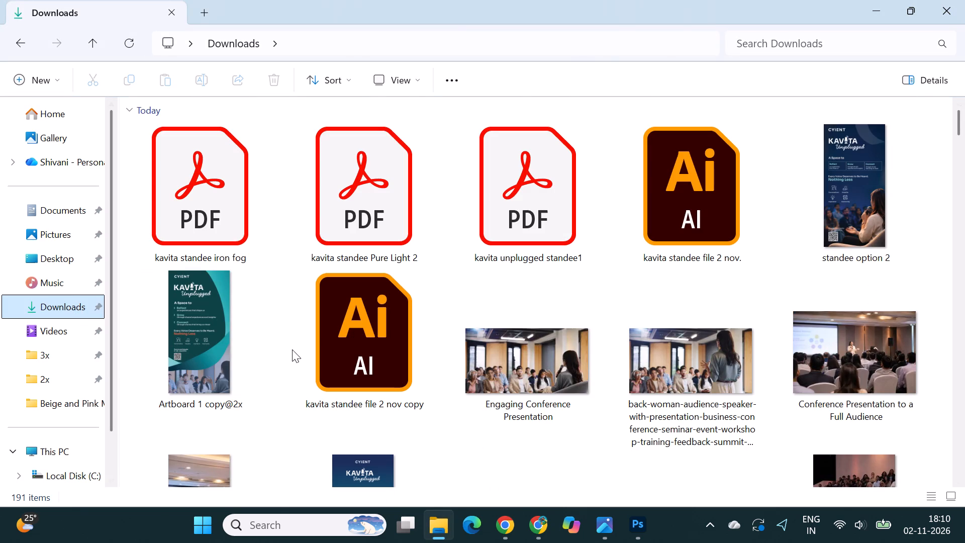
{"action": "scroll", "coordinate": [297, 350], "scroll_direction": "up", "scroll_amount": 1}
{"action": "left_click", "coordinate": [505, 528]}
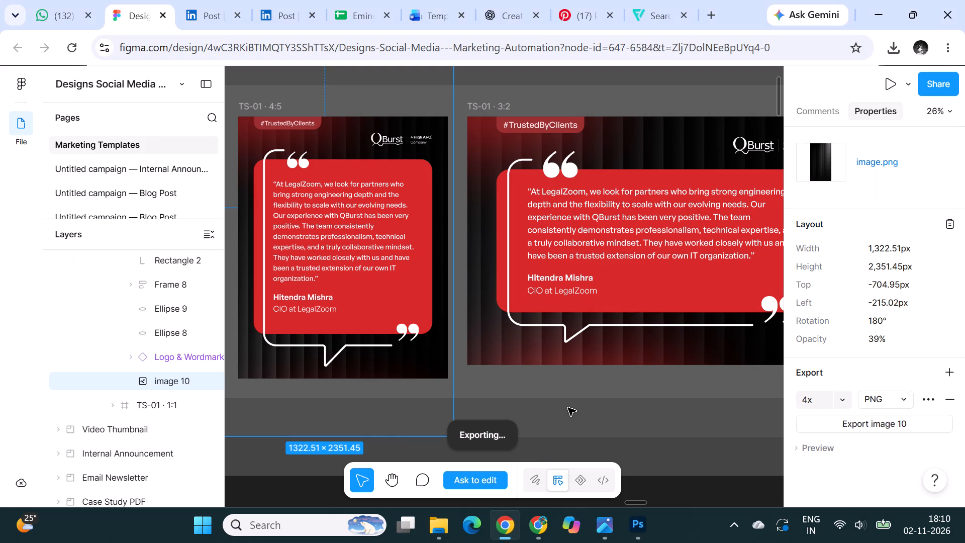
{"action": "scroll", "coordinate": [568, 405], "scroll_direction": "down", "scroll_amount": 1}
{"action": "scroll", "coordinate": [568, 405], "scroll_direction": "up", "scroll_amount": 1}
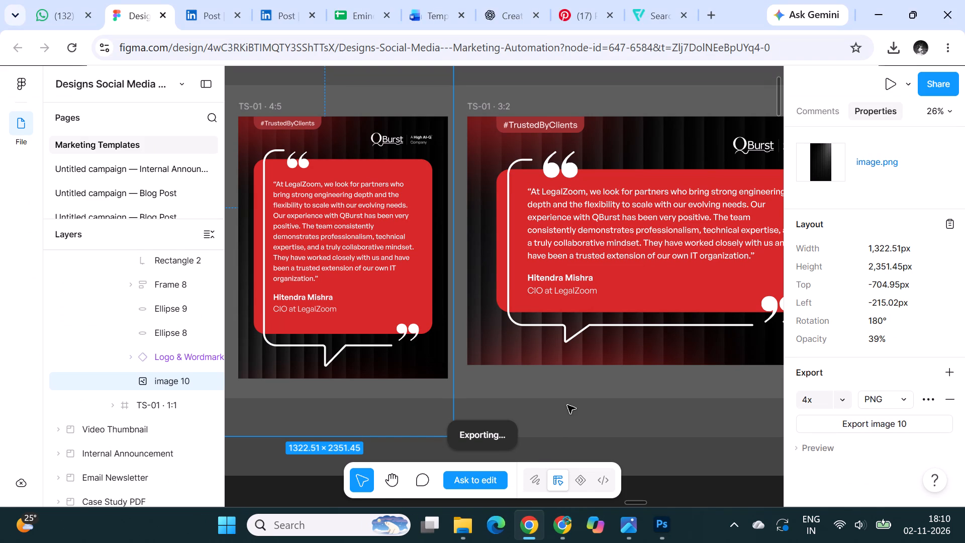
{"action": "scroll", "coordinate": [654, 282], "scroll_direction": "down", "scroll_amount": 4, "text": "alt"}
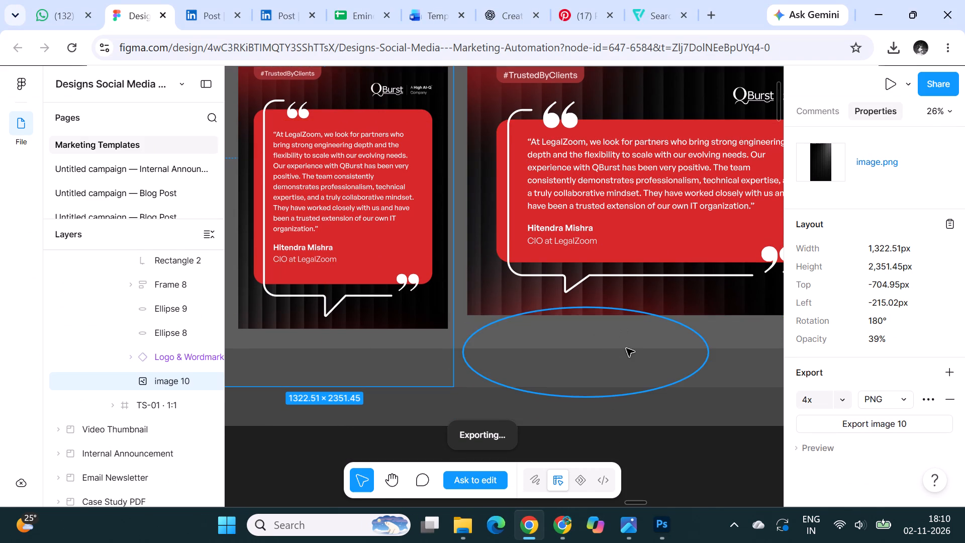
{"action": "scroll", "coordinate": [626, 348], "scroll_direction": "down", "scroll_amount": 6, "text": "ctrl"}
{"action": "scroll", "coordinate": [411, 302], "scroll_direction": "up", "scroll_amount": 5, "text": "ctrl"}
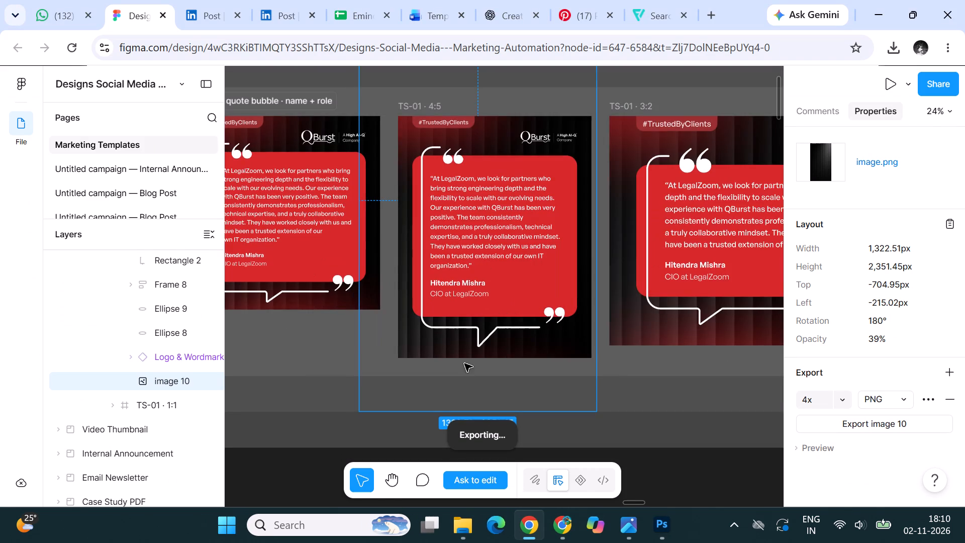
Open the exported image 10 from the Downloads folder in File Explorer, examine its dark striped texture up close, and close it.
{"action": "left_click", "coordinate": [461, 525]}
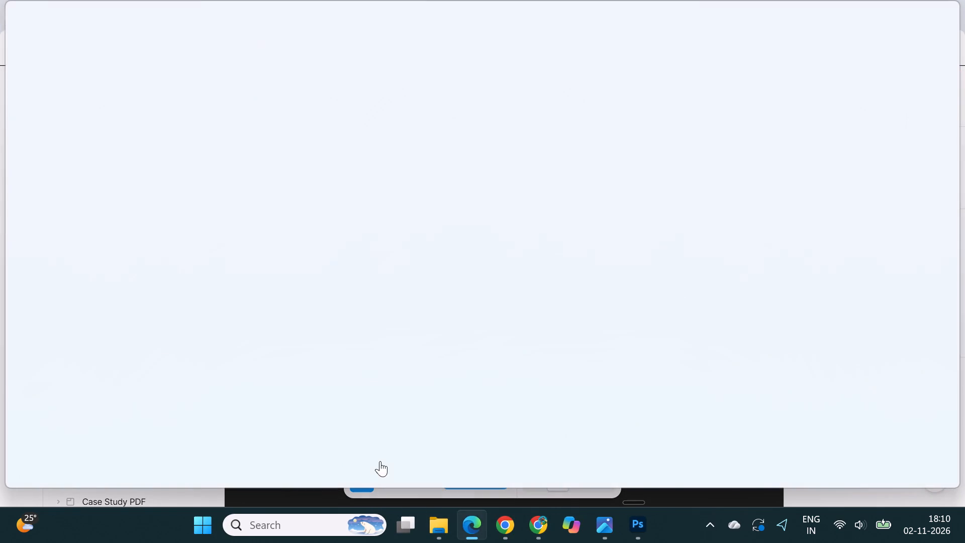
{"action": "left_click", "coordinate": [946, 7]}
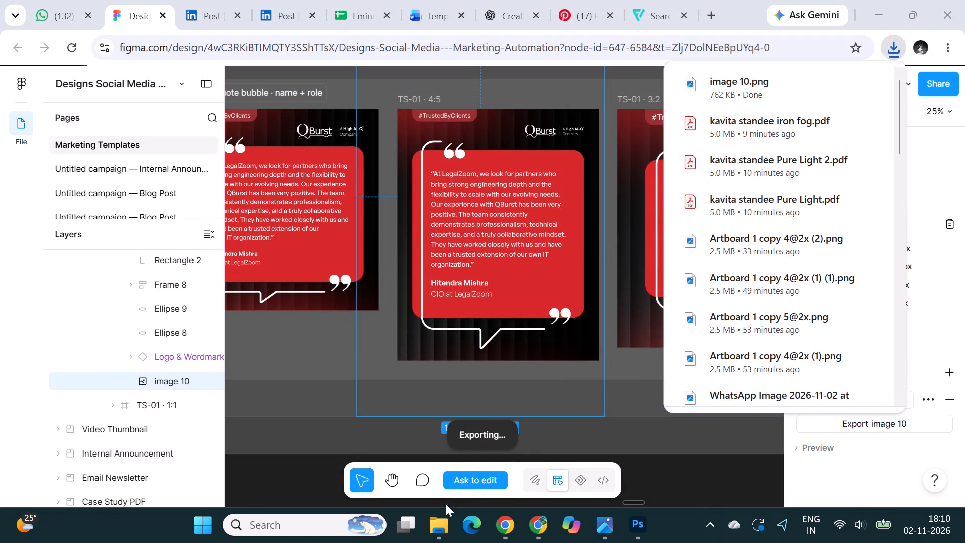
{"action": "left_click", "coordinate": [438, 517]}
{"action": "double_click", "coordinate": [84, 308]}
{"action": "scroll", "coordinate": [180, 303], "scroll_direction": "up", "scroll_amount": 4}
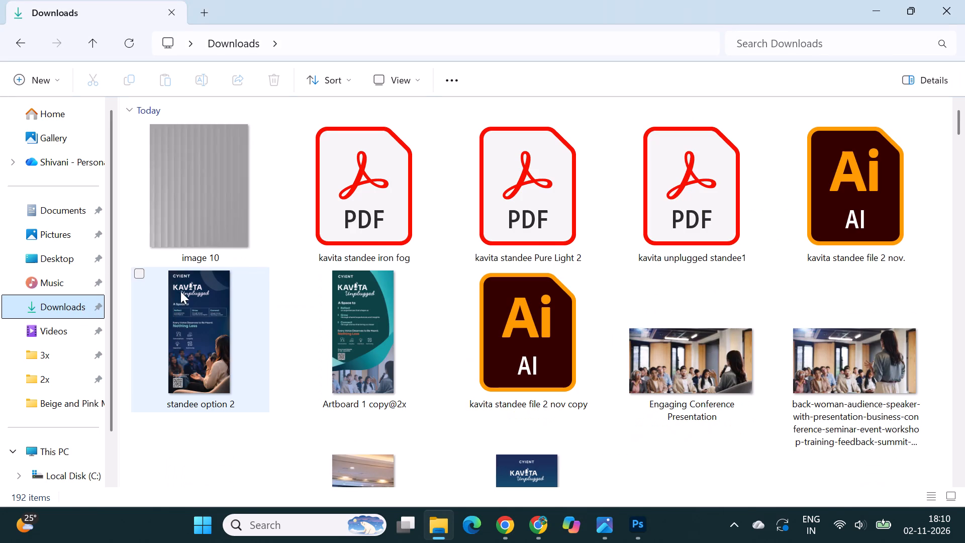
{"action": "double_click", "coordinate": [209, 200]}
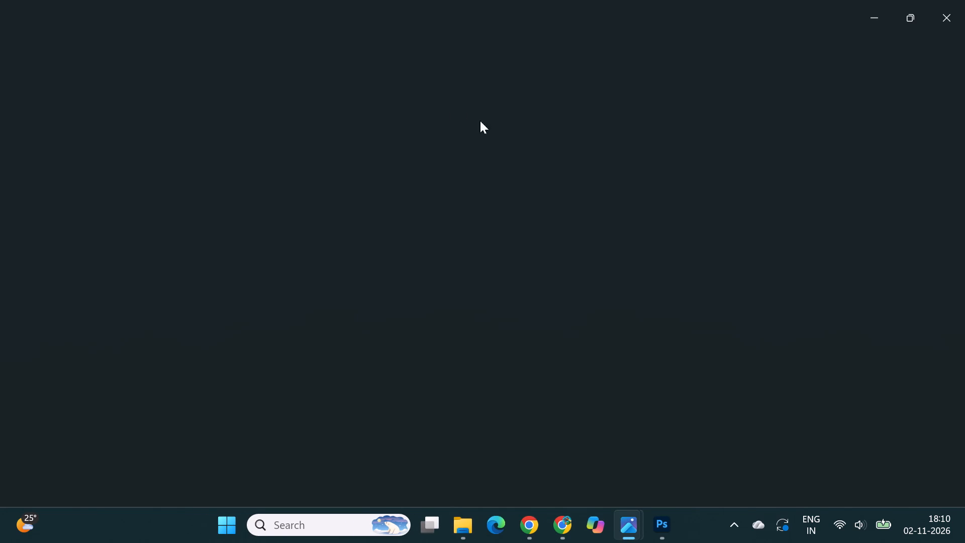
{"action": "scroll", "coordinate": [422, 188], "scroll_direction": "down", "scroll_amount": 5}
{"action": "scroll", "coordinate": [422, 188], "scroll_direction": "up", "scroll_amount": 10}
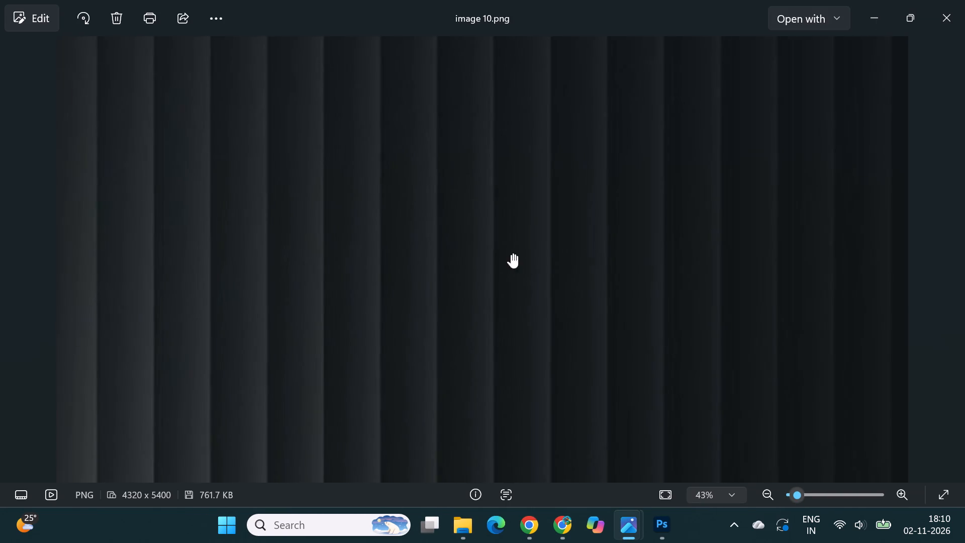
{"action": "scroll", "coordinate": [568, 281], "scroll_direction": "up", "scroll_amount": 4}
{"action": "scroll", "coordinate": [566, 281], "scroll_direction": "down", "scroll_amount": 20}
{"action": "scroll", "coordinate": [566, 281], "scroll_direction": "down", "scroll_amount": 6}
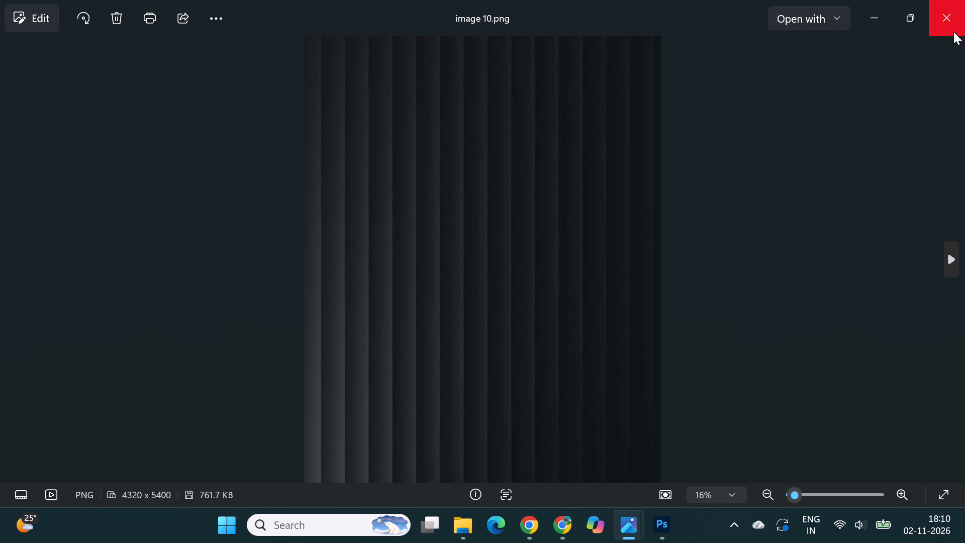
{"action": "left_click", "coordinate": [953, 27]}
Check the Odyssey 2026 post's artboards in Photoshop, and return to the Figma file in Chrome.
{"action": "left_click", "coordinate": [656, 523]}
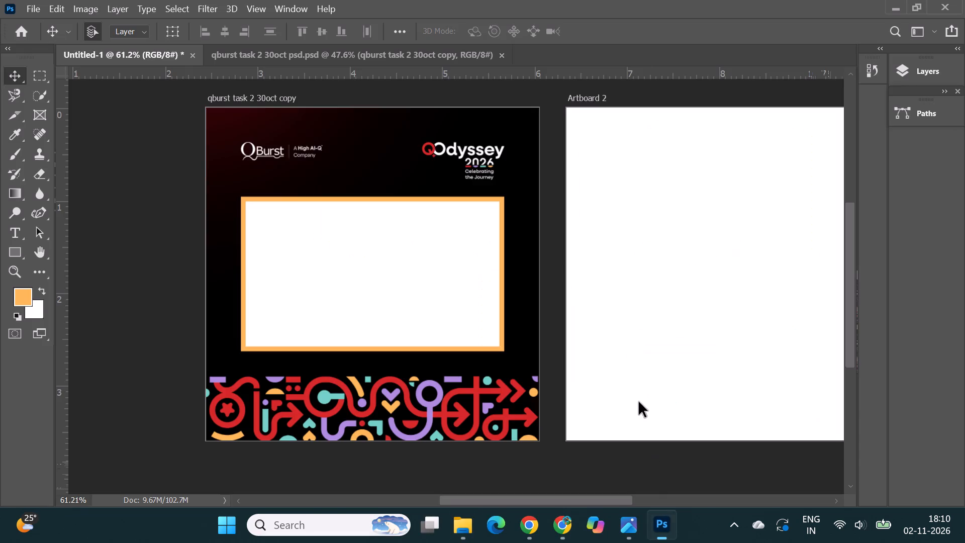
{"action": "scroll", "coordinate": [642, 359], "scroll_direction": "down", "scroll_amount": 6, "text": "alt"}
{"action": "left_click", "coordinate": [535, 526]}
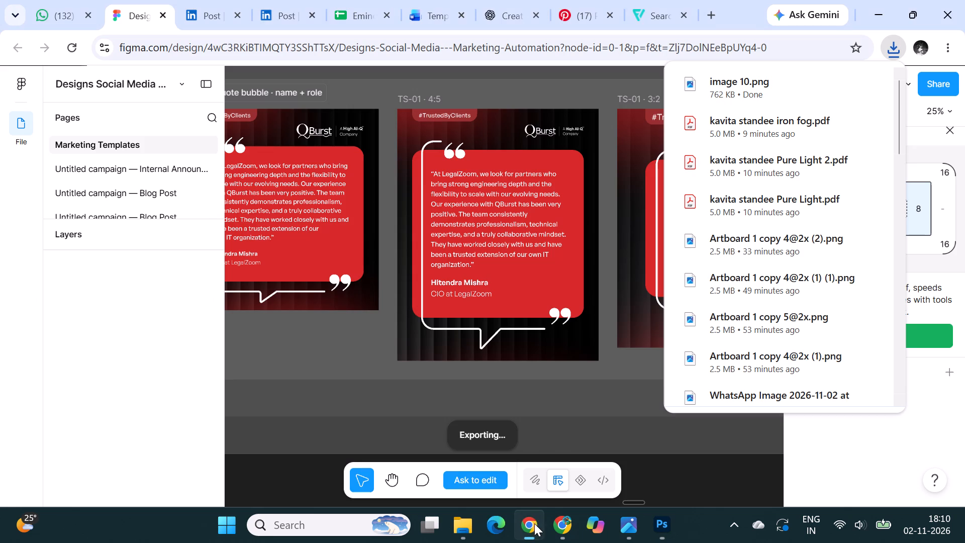
Look through the Winners carousel, Work Anniversary and AW-01 award post templates for usable background and layout ideas.
{"action": "scroll", "coordinate": [615, 240], "scroll_direction": "down", "scroll_amount": 3, "text": "alt"}
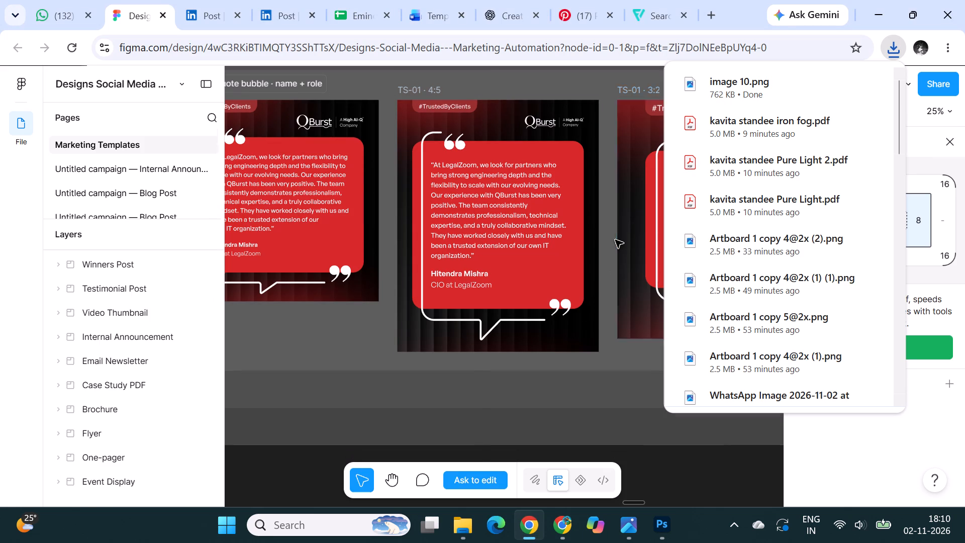
{"action": "scroll", "coordinate": [615, 240], "scroll_direction": "down", "scroll_amount": 3, "text": "alt"}
{"action": "scroll", "coordinate": [615, 240], "scroll_direction": "down", "scroll_amount": 16, "text": "ctrl"}
{"action": "scroll", "coordinate": [371, 199], "scroll_direction": "up", "scroll_amount": 11, "text": "ctrl"}
{"action": "scroll", "coordinate": [565, 228], "scroll_direction": "down", "scroll_amount": 4, "text": "ctrl"}
{"action": "scroll", "coordinate": [270, 223], "scroll_direction": "up", "scroll_amount": 6, "text": "ctrl"}
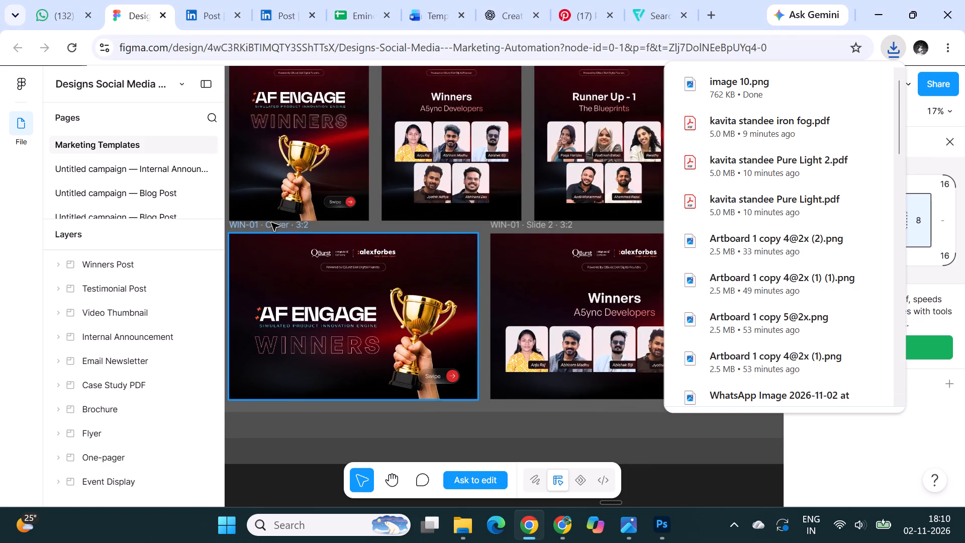
{"action": "scroll", "coordinate": [278, 223], "scroll_direction": "down", "scroll_amount": 8, "text": "ctrl"}
{"action": "scroll", "coordinate": [263, 165], "scroll_direction": "up", "scroll_amount": 15, "text": "ctrl"}
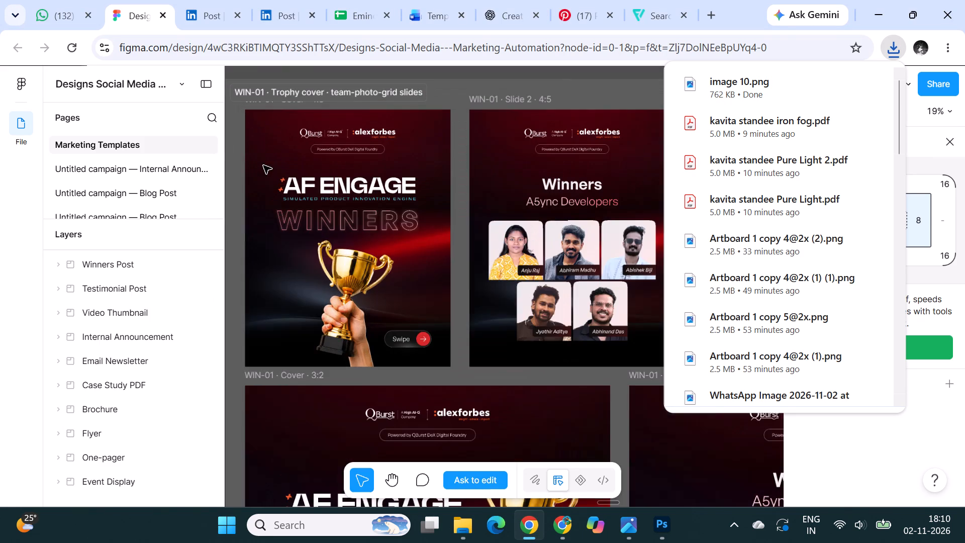
{"action": "scroll", "coordinate": [276, 192], "scroll_direction": "down", "scroll_amount": 11, "text": "ctrl"}
{"action": "scroll", "coordinate": [281, 240], "scroll_direction": "up", "scroll_amount": 6, "text": "ctrl"}
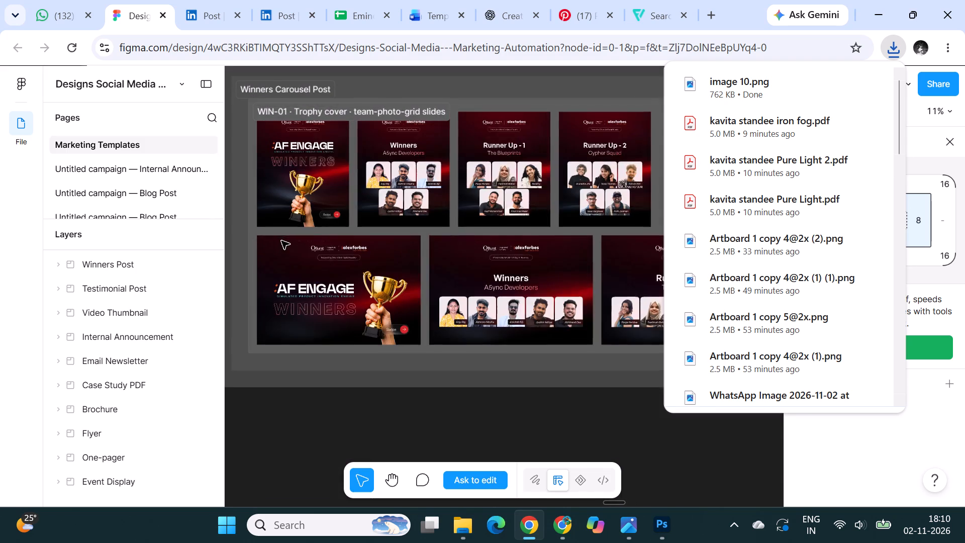
{"action": "scroll", "coordinate": [281, 241], "scroll_direction": "up", "scroll_amount": 2, "text": "ctrl"}
{"action": "scroll", "coordinate": [641, 232], "scroll_direction": "down", "scroll_amount": 14, "text": "ctrl"}
{"action": "scroll", "coordinate": [343, 192], "scroll_direction": "up", "scroll_amount": 9, "text": "ctrl"}
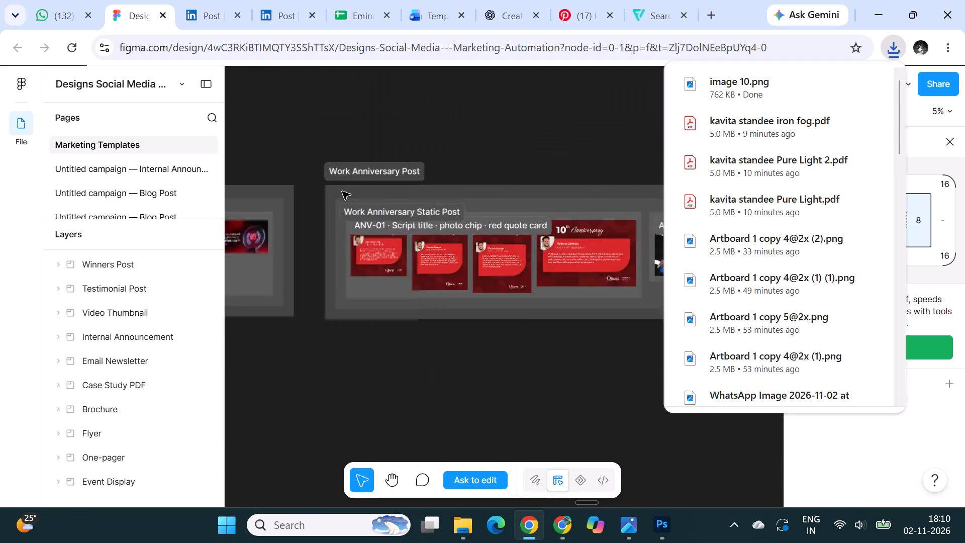
{"action": "scroll", "coordinate": [342, 192], "scroll_direction": "up", "scroll_amount": 6, "text": "ctrl"}
{"action": "scroll", "coordinate": [605, 173], "scroll_direction": "down", "scroll_amount": 9, "text": "ctrl"}
{"action": "scroll", "coordinate": [310, 215], "scroll_direction": "up", "scroll_amount": 12, "text": "ctrl"}
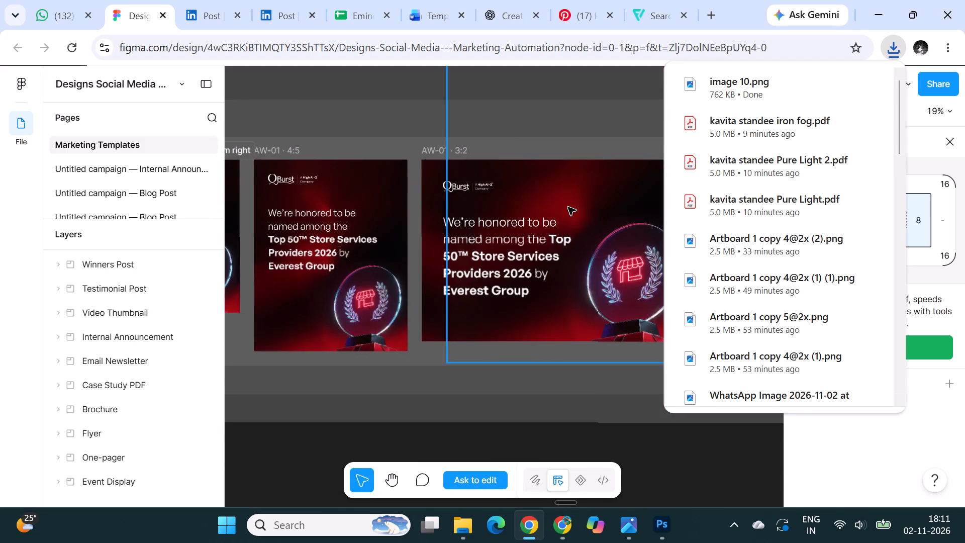
Look through the Event Attendee and Event Post templates and the dark carousel designs around SC-04 for reference.
{"action": "scroll", "coordinate": [601, 205], "scroll_direction": "down", "scroll_amount": 10, "text": "ctrl"}
{"action": "scroll", "coordinate": [248, 224], "scroll_direction": "up", "scroll_amount": 11, "text": "ctrl"}
{"action": "scroll", "coordinate": [514, 220], "scroll_direction": "down", "scroll_amount": 10, "text": "ctrl"}
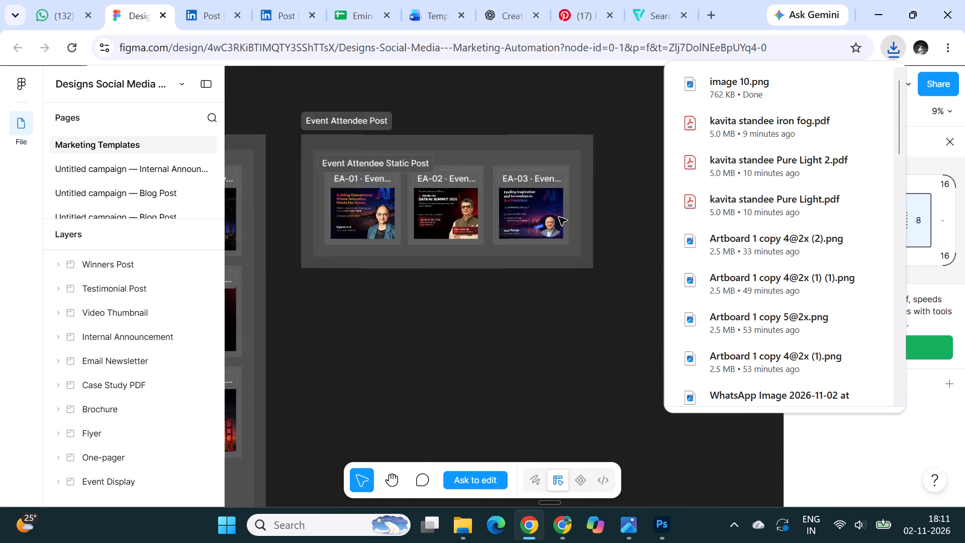
{"action": "scroll", "coordinate": [559, 217], "scroll_direction": "down", "scroll_amount": 2, "text": "ctrl"}
{"action": "scroll", "coordinate": [284, 217], "scroll_direction": "up", "scroll_amount": 11, "text": "ctrl"}
{"action": "scroll", "coordinate": [579, 172], "scroll_direction": "down", "scroll_amount": 12, "text": "ctrl"}
{"action": "scroll", "coordinate": [324, 190], "scroll_direction": "up", "scroll_amount": 3, "text": "ctrl"}
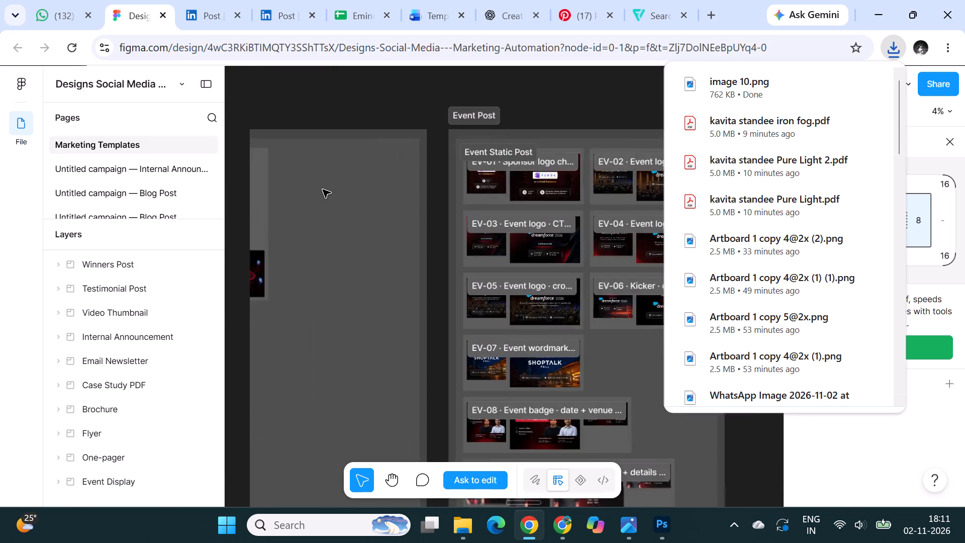
{"action": "scroll", "coordinate": [323, 190], "scroll_direction": "up", "scroll_amount": 8, "text": "ctrl"}
{"action": "scroll", "coordinate": [576, 195], "scroll_direction": "down", "scroll_amount": 11, "text": "ctrl"}
{"action": "scroll", "coordinate": [313, 212], "scroll_direction": "up", "scroll_amount": 11, "text": "ctrl"}
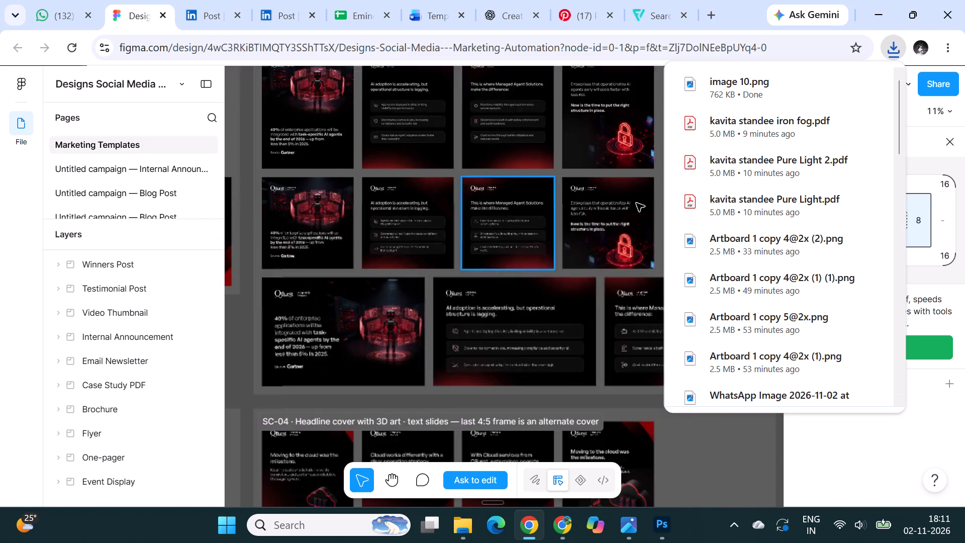
{"action": "scroll", "coordinate": [636, 203], "scroll_direction": "down", "scroll_amount": 12, "text": "ctrl"}
{"action": "scroll", "coordinate": [346, 210], "scroll_direction": "up", "scroll_amount": 15, "text": "ctrl"}
Look through the blog, ADP-series and case study ad templates and the Case Study Post group for reference.
{"action": "scroll", "coordinate": [503, 202], "scroll_direction": "down", "scroll_amount": 2, "text": "ctrl"}
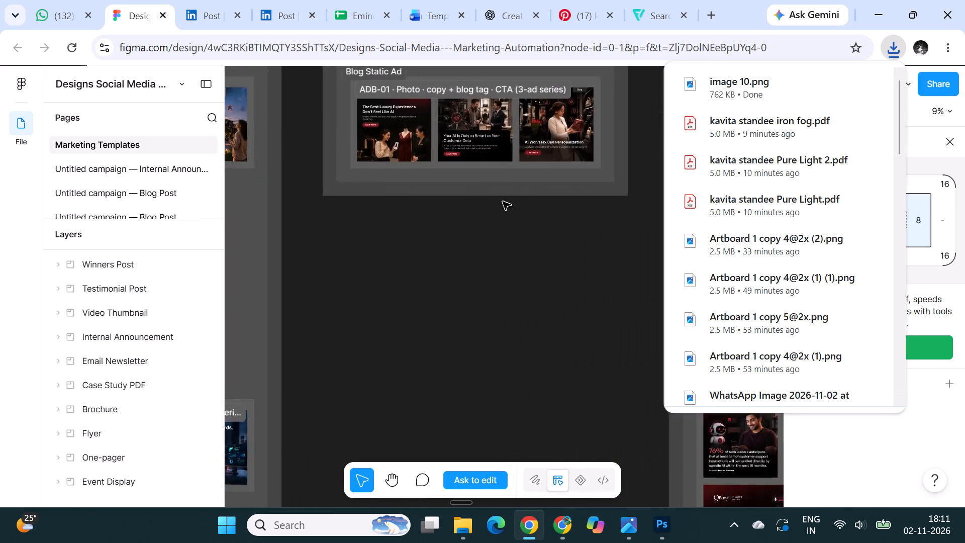
{"action": "scroll", "coordinate": [503, 202], "scroll_direction": "down", "scroll_amount": 9, "text": "ctrl"}
{"action": "scroll", "coordinate": [316, 213], "scroll_direction": "up", "scroll_amount": 10, "text": "ctrl"}
{"action": "scroll", "coordinate": [596, 244], "scroll_direction": "down", "scroll_amount": 3, "text": "ctrl"}
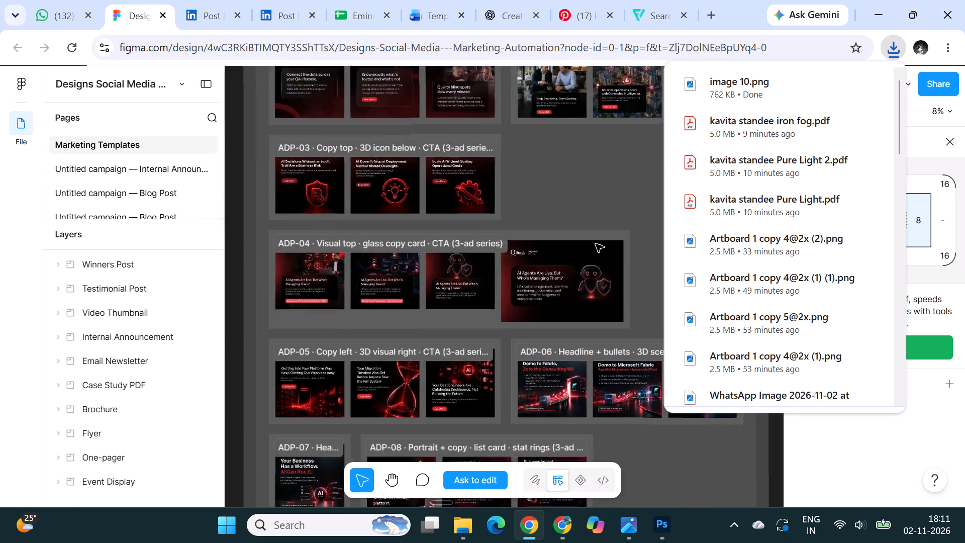
{"action": "scroll", "coordinate": [596, 244], "scroll_direction": "down", "scroll_amount": 6, "text": "ctrl"}
{"action": "scroll", "coordinate": [274, 209], "scroll_direction": "up", "scroll_amount": 10, "text": "ctrl"}
{"action": "scroll", "coordinate": [549, 300], "scroll_direction": "down", "scroll_amount": 9, "text": "ctrl"}
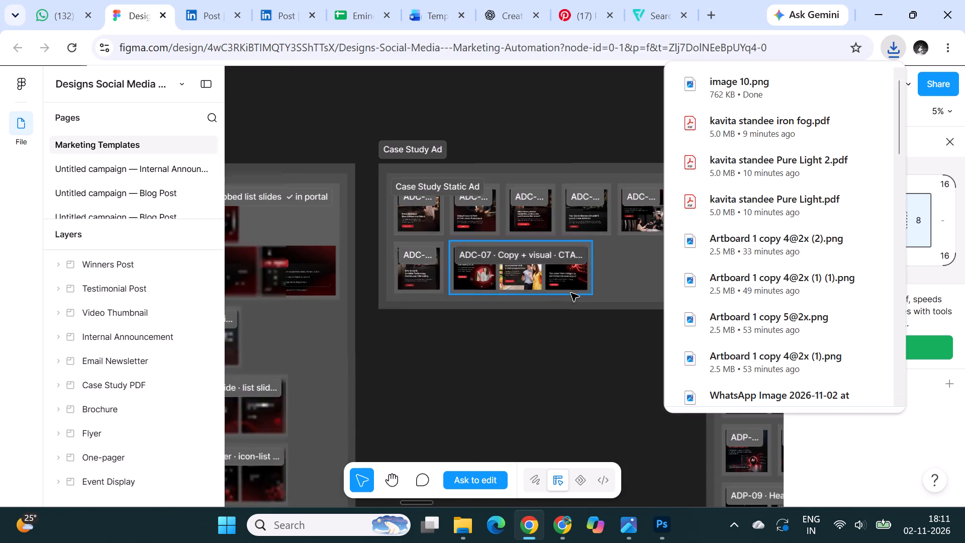
{"action": "scroll", "coordinate": [571, 293], "scroll_direction": "down", "scroll_amount": 2, "text": "ctrl"}
{"action": "scroll", "coordinate": [254, 295], "scroll_direction": "up", "scroll_amount": 10, "text": "ctrl"}
{"action": "scroll", "coordinate": [570, 136], "scroll_direction": "down", "scroll_amount": 9, "text": "ctrl"}
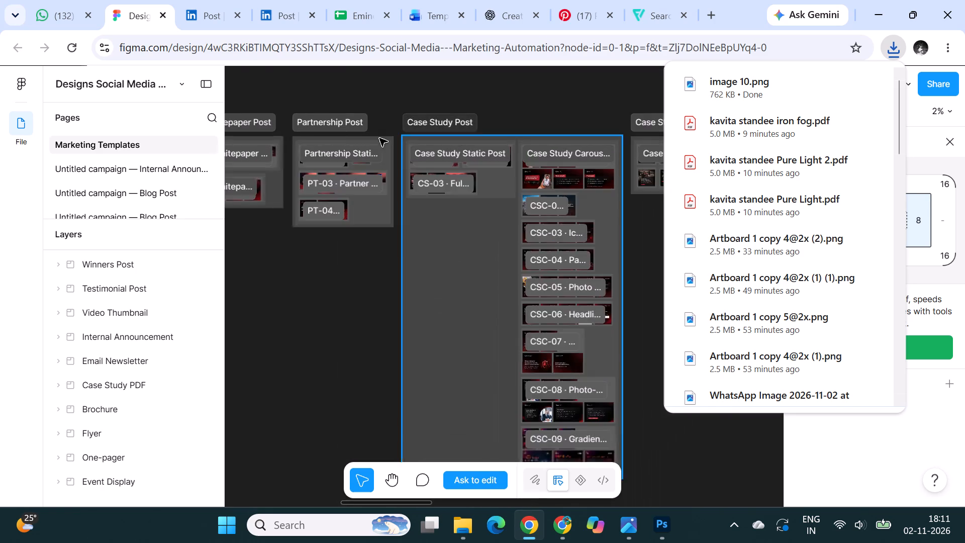
Look through the Partnership and Whitepaper post templates, and look closely at the BH-01 Quarterly Blog Honors trophy covers.
{"action": "scroll", "coordinate": [379, 138], "scroll_direction": "up", "scroll_amount": 14, "text": "ctrl"}
{"action": "scroll", "coordinate": [551, 206], "scroll_direction": "down", "scroll_amount": 11, "text": "ctrl"}
{"action": "scroll", "coordinate": [317, 212], "scroll_direction": "up", "scroll_amount": 5, "text": "ctrl"}
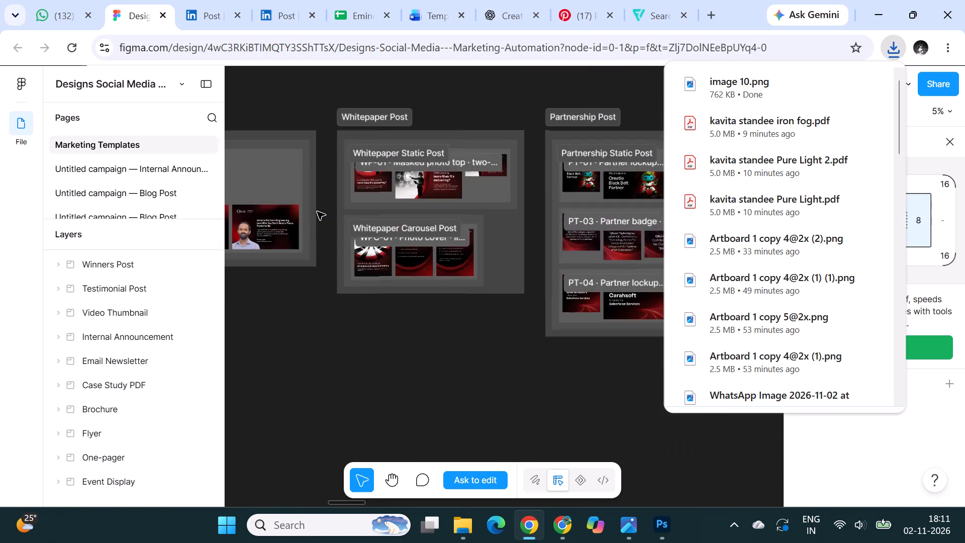
{"action": "scroll", "coordinate": [317, 212], "scroll_direction": "up", "scroll_amount": 5, "text": "ctrl"}
{"action": "scroll", "coordinate": [533, 214], "scroll_direction": "down", "scroll_amount": 9, "text": "ctrl"}
{"action": "scroll", "coordinate": [303, 216], "scroll_direction": "up", "scroll_amount": 15, "text": "ctrl"}
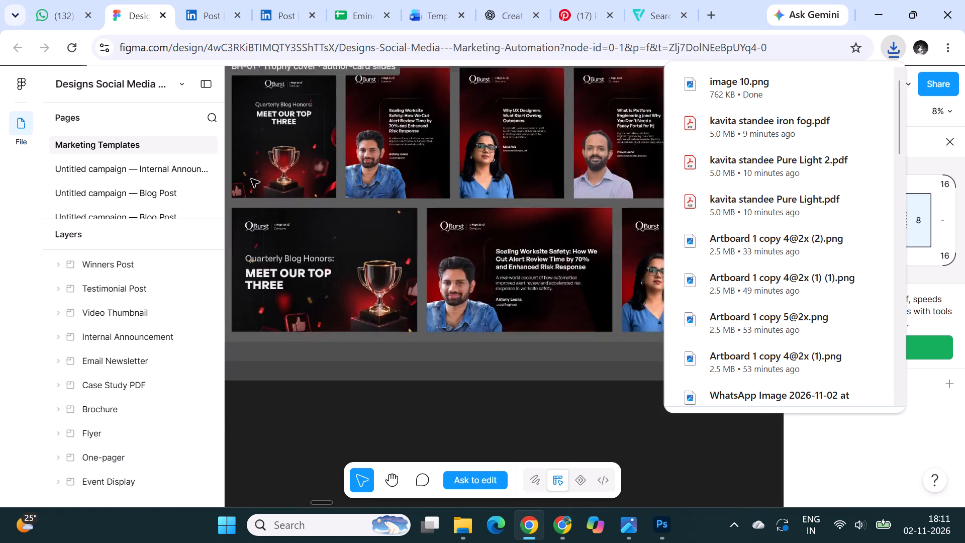
{"action": "scroll", "coordinate": [251, 179], "scroll_direction": "up", "scroll_amount": 1, "text": "ctrl"}
{"action": "scroll", "coordinate": [527, 293], "scroll_direction": "down", "scroll_amount": 2, "text": "ctrl"}
{"action": "scroll", "coordinate": [279, 152], "scroll_direction": "up", "scroll_amount": 3, "text": "ctrl"}
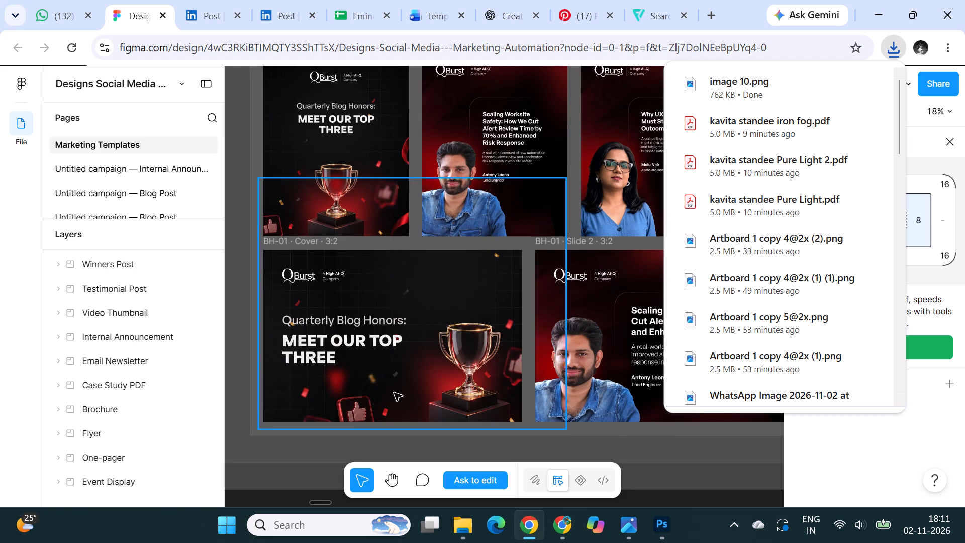
{"action": "scroll", "coordinate": [394, 393], "scroll_direction": "up", "scroll_amount": 5, "text": "ctrl"}
Inspect the background image layer and the image 5 frame around the thumbs-up and confetti on the BH-01 3:2 cover.
{"action": "left_click", "coordinate": [338, 420]}
{"action": "left_click", "coordinate": [353, 427]}
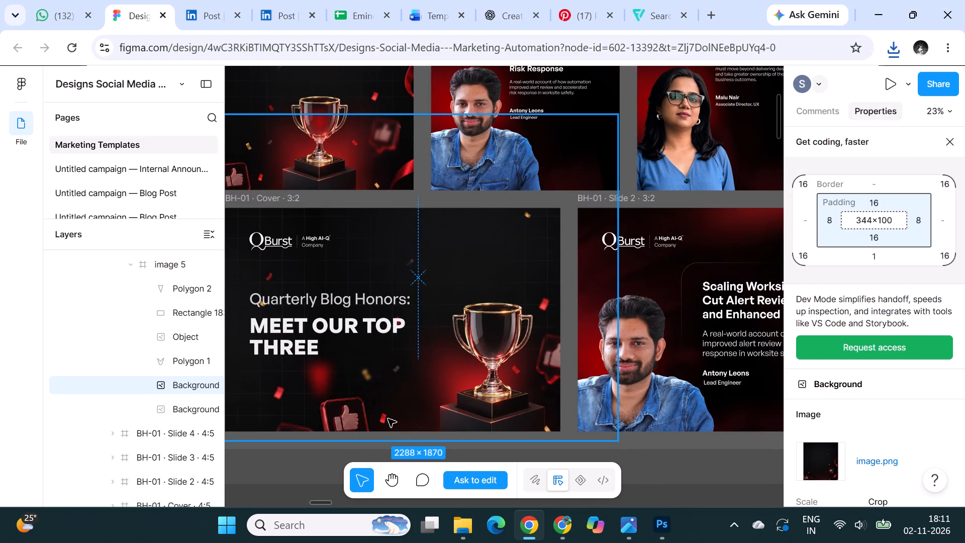
{"action": "left_click", "coordinate": [386, 418]}
{"action": "left_click", "coordinate": [382, 418]}
{"action": "left_click_drag", "start_coordinate": [382, 419], "coordinate": [391, 389]}
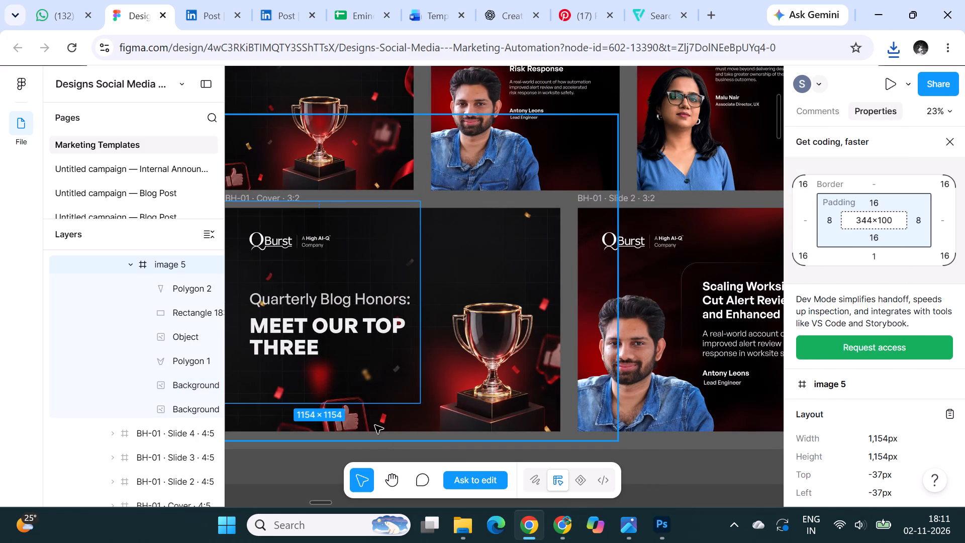
{"action": "left_click", "coordinate": [356, 423]}
Compare the BH-01 covers and author-card slides in 4:5 and 3:2, looking closely at the 4:5 trophy cover.
{"action": "scroll", "coordinate": [670, 293], "scroll_direction": "down", "scroll_amount": 1, "text": "alt"}
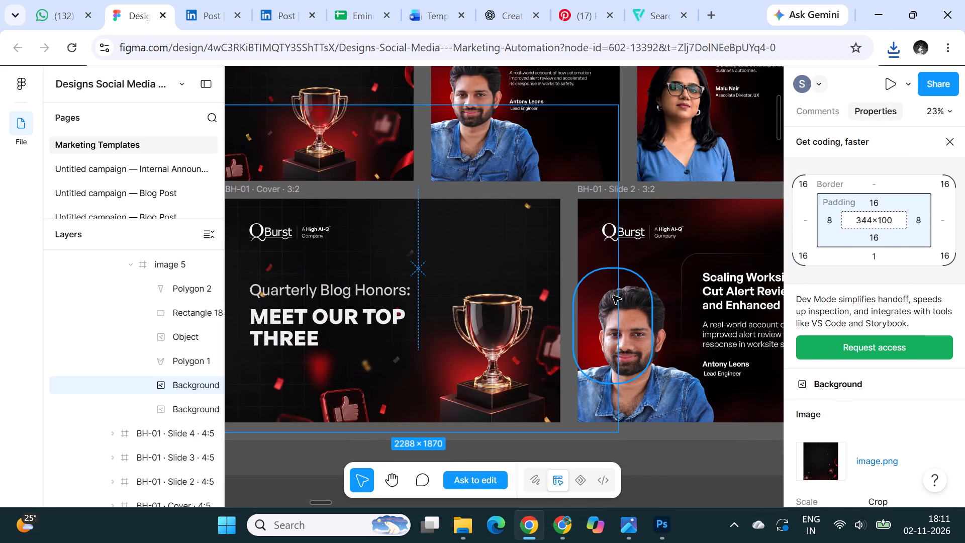
{"action": "scroll", "coordinate": [597, 297], "scroll_direction": "down", "scroll_amount": 2, "text": "alt"}
{"action": "scroll", "coordinate": [604, 328], "scroll_direction": "up", "scroll_amount": 6}
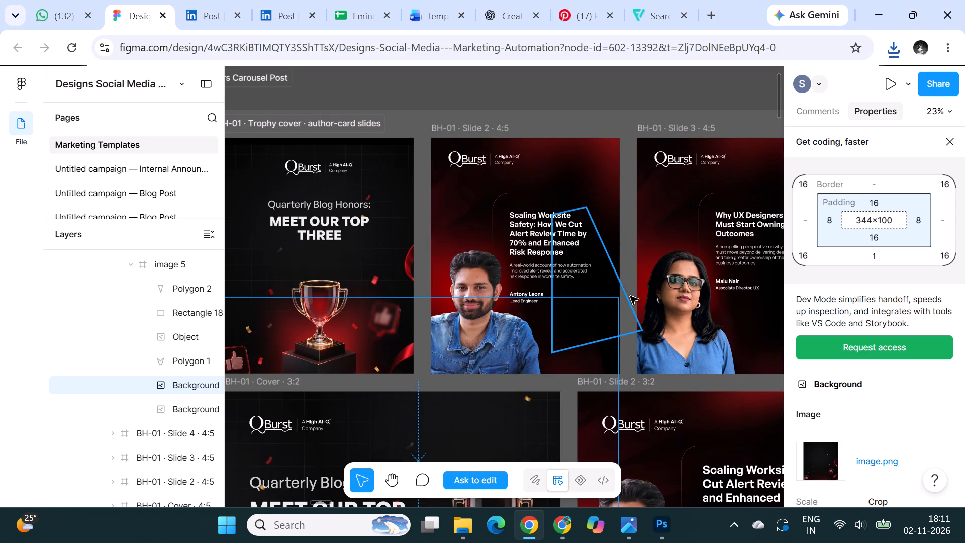
{"action": "scroll", "coordinate": [632, 248], "scroll_direction": "down", "scroll_amount": 2, "text": "alt"}
{"action": "scroll", "coordinate": [575, 283], "scroll_direction": "down", "scroll_amount": 2, "text": "ctrl"}
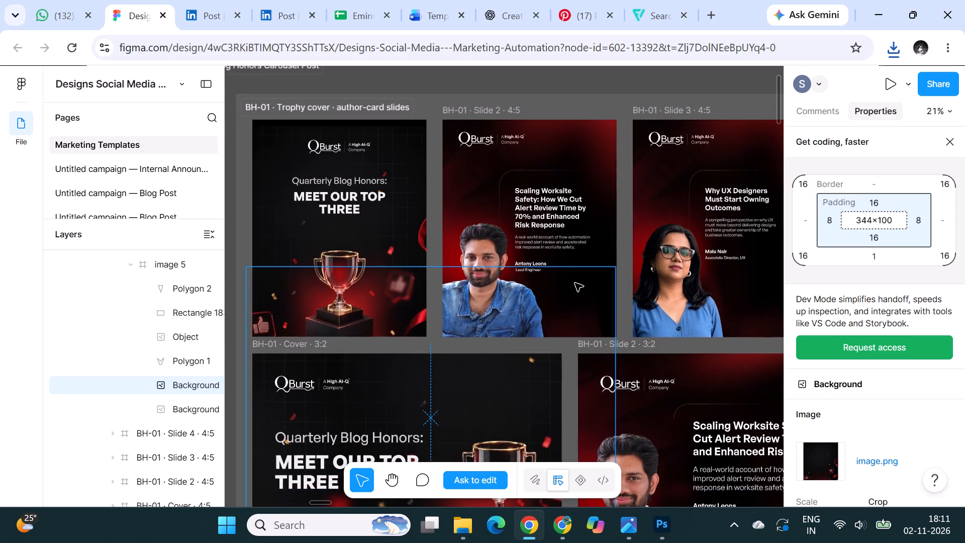
{"action": "scroll", "coordinate": [575, 283], "scroll_direction": "down", "scroll_amount": 1, "text": "ctrl"}
{"action": "scroll", "coordinate": [309, 285], "scroll_direction": "up", "scroll_amount": 5, "text": "ctrl"}
{"action": "scroll", "coordinate": [589, 283], "scroll_direction": "down", "scroll_amount": 2, "text": "ctrl"}
{"action": "scroll", "coordinate": [347, 305], "scroll_direction": "up", "scroll_amount": 1, "text": "ctrl"}
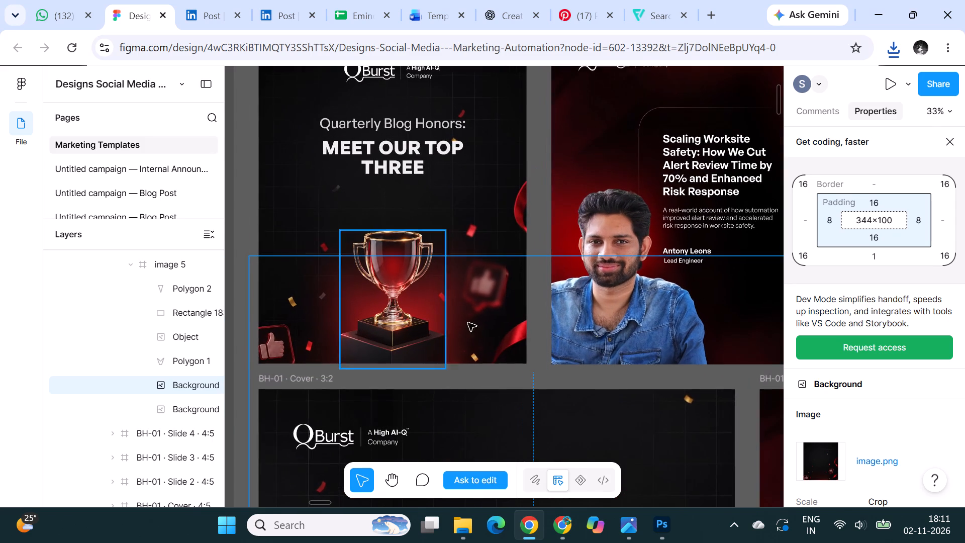
Inspect which layers hold the red ribbon, thumbs-up and confetti on the BH-01 4:5 trophy cover.
{"action": "left_click", "coordinate": [511, 341]}
{"action": "left_click", "coordinate": [515, 340]}
{"action": "left_click", "coordinate": [515, 337]}
{"action": "left_click_drag", "start_coordinate": [516, 333], "coordinate": [516, 289]}
{"action": "left_click", "coordinate": [520, 210]}
{"action": "left_click", "coordinate": [512, 352]}
{"action": "left_click", "coordinate": [507, 346]}
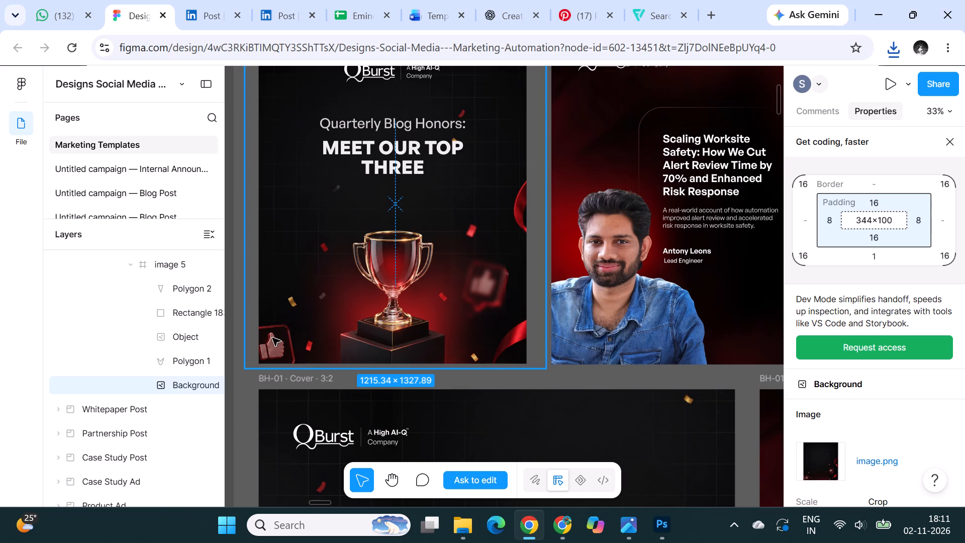
{"action": "left_click", "coordinate": [273, 341]}
{"action": "left_click", "coordinate": [508, 340]}
{"action": "left_click", "coordinate": [524, 205]}
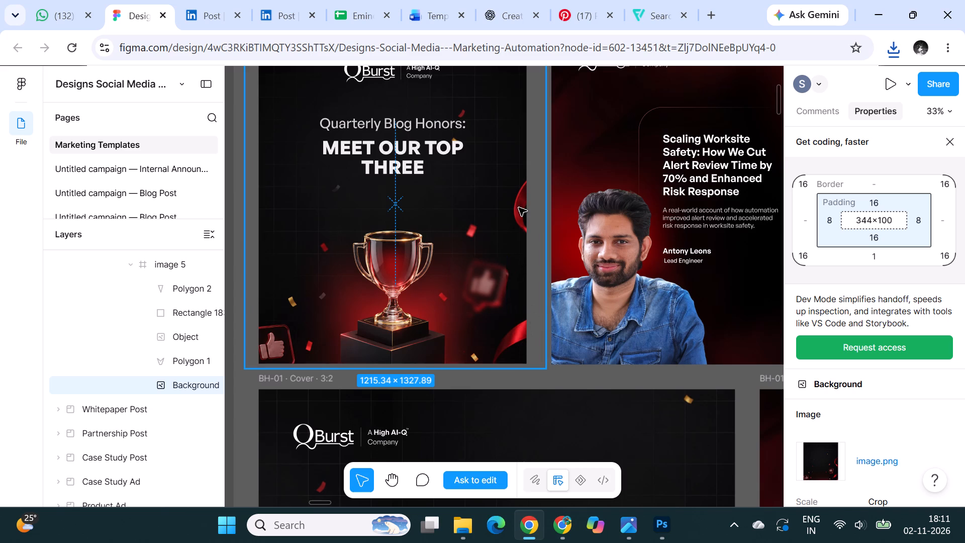
{"action": "left_click", "coordinate": [519, 208]}
{"action": "left_click", "coordinate": [526, 223]}
{"action": "left_click", "coordinate": [516, 363]}
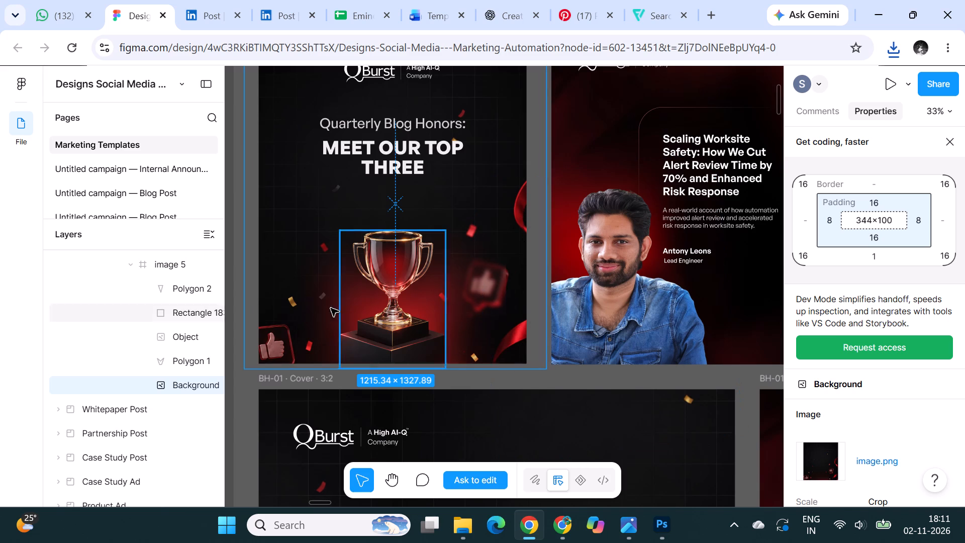
Compare the extents of the image 5 frame and the Background image layer on the BH-01 4:5 trophy cover.
{"action": "scroll", "coordinate": [550, 322], "scroll_direction": "down", "scroll_amount": 1, "text": "alt"}
{"action": "scroll", "coordinate": [550, 322], "scroll_direction": "down", "scroll_amount": 1, "text": "ctrl"}
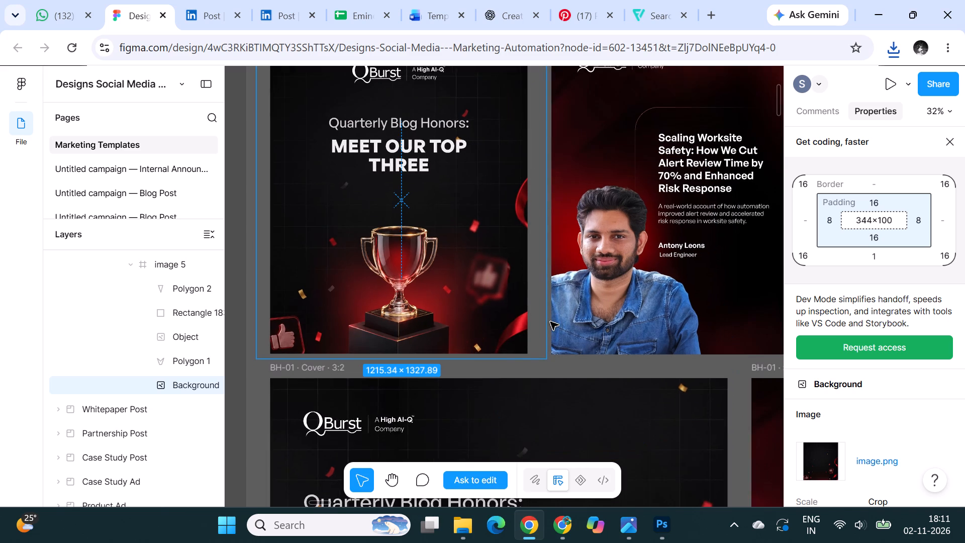
{"action": "scroll", "coordinate": [550, 322], "scroll_direction": "down", "scroll_amount": 1, "text": "ctrl"}
{"action": "left_click", "coordinate": [262, 216]}
{"action": "left_click", "coordinate": [310, 259]}
{"action": "left_click", "coordinate": [321, 293]}
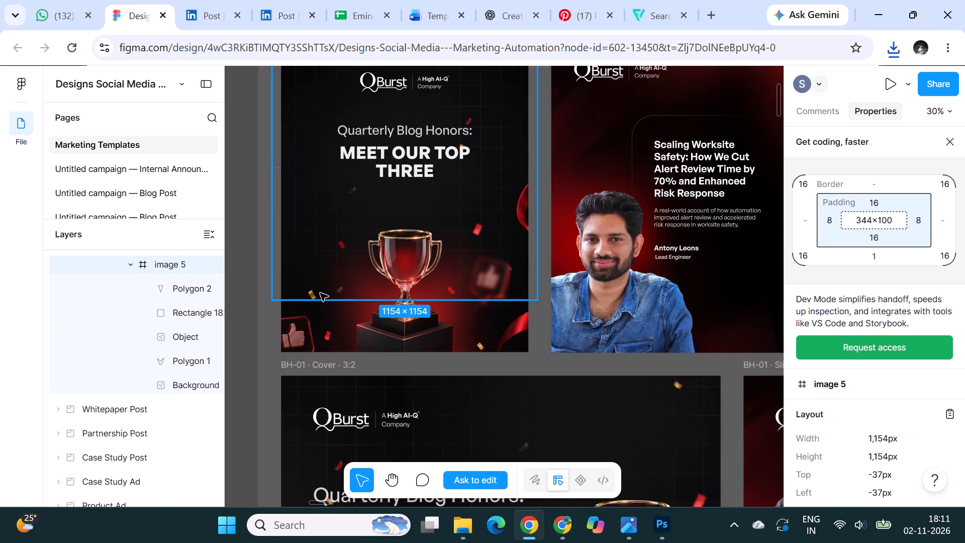
{"action": "left_click_drag", "start_coordinate": [321, 301], "coordinate": [353, 207]}
{"action": "left_click", "coordinate": [365, 308]}
{"action": "left_click", "coordinate": [321, 331]}
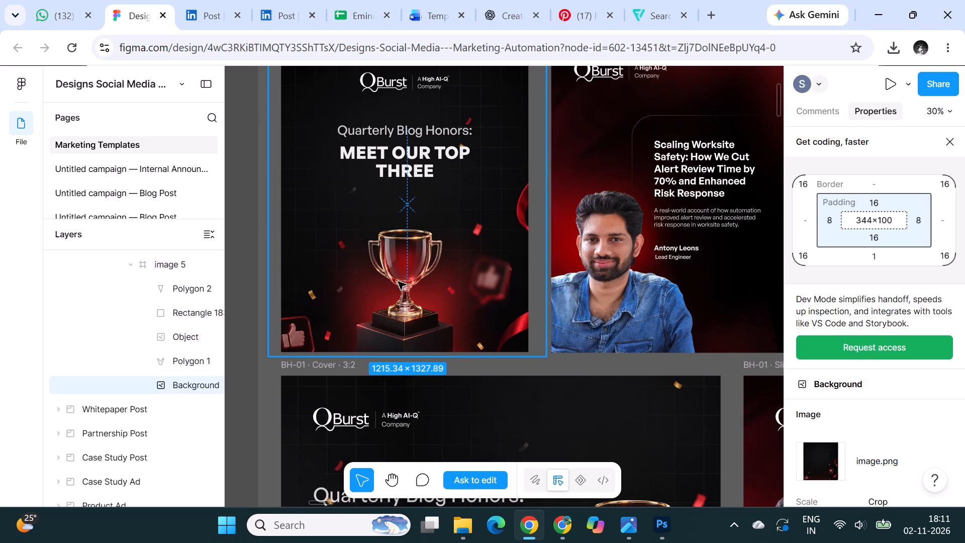
{"action": "left_click", "coordinate": [441, 242]}
{"action": "left_click", "coordinate": [480, 228]}
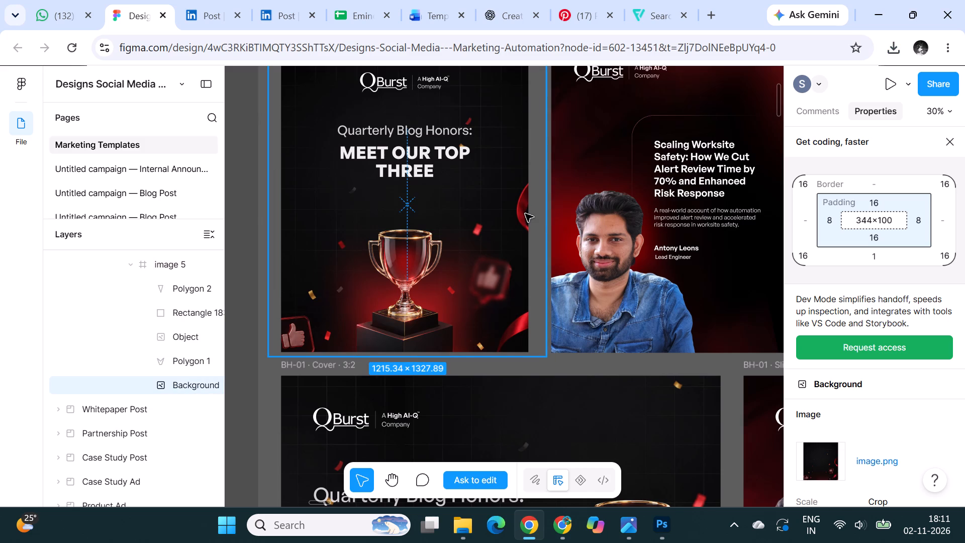
Export the BH-01 4:5 cover's Background image layer as a PNG at 4x.
{"action": "left_click", "coordinate": [525, 214]}
{"action": "scroll", "coordinate": [872, 444], "scroll_direction": "down", "scroll_amount": 2}
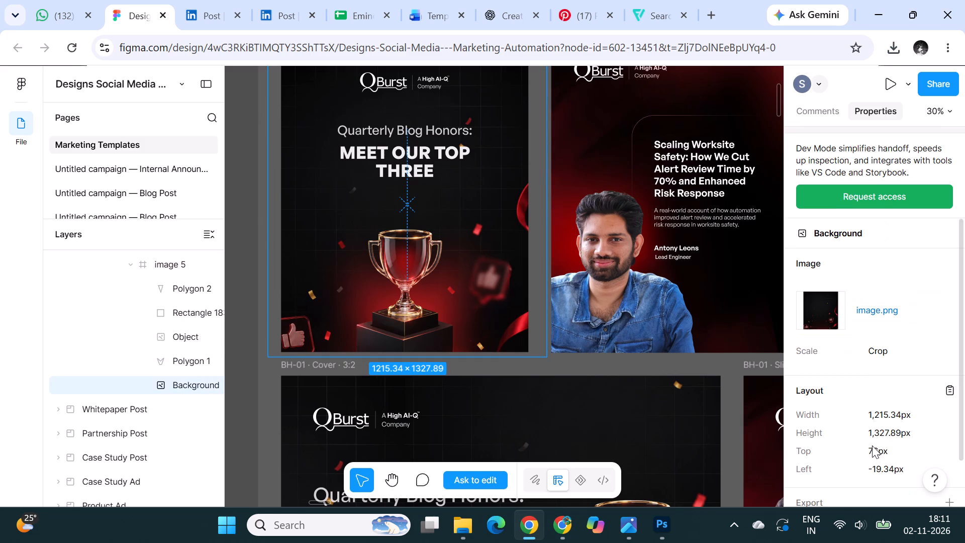
{"action": "scroll", "coordinate": [872, 445], "scroll_direction": "down", "scroll_amount": 4}
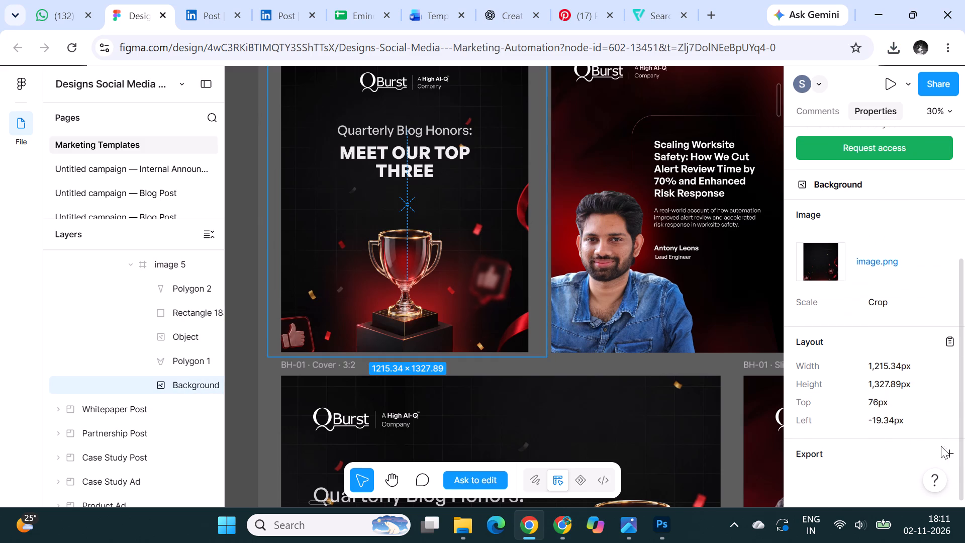
{"action": "left_click", "coordinate": [950, 451]}
{"action": "scroll", "coordinate": [883, 447], "scroll_direction": "down", "scroll_amount": 2}
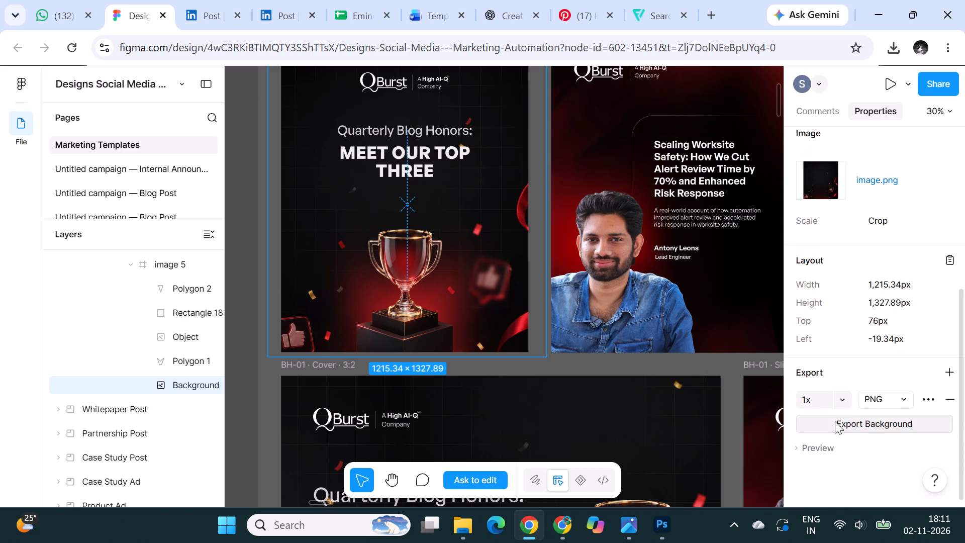
{"action": "left_click", "coordinate": [837, 403]}
{"action": "left_click", "coordinate": [824, 332]}
{"action": "left_click", "coordinate": [884, 423]}
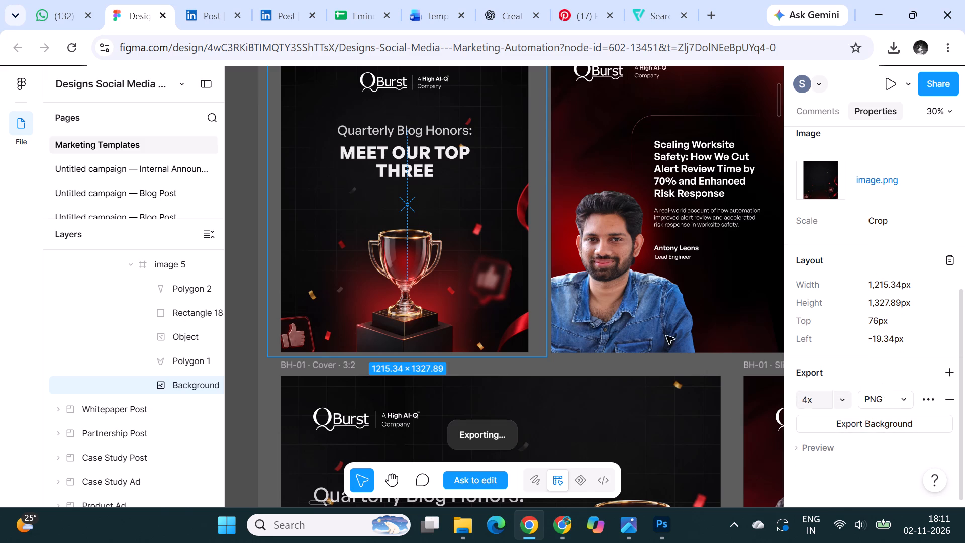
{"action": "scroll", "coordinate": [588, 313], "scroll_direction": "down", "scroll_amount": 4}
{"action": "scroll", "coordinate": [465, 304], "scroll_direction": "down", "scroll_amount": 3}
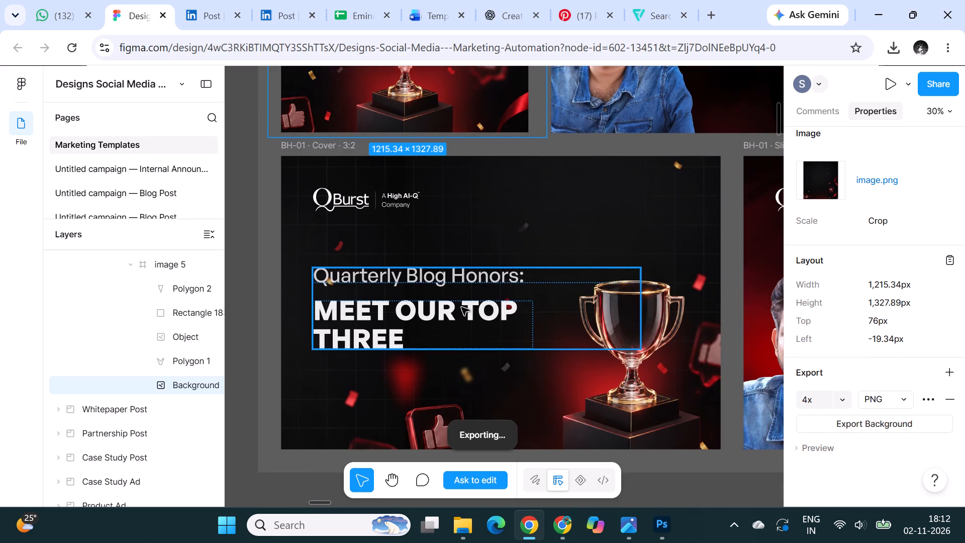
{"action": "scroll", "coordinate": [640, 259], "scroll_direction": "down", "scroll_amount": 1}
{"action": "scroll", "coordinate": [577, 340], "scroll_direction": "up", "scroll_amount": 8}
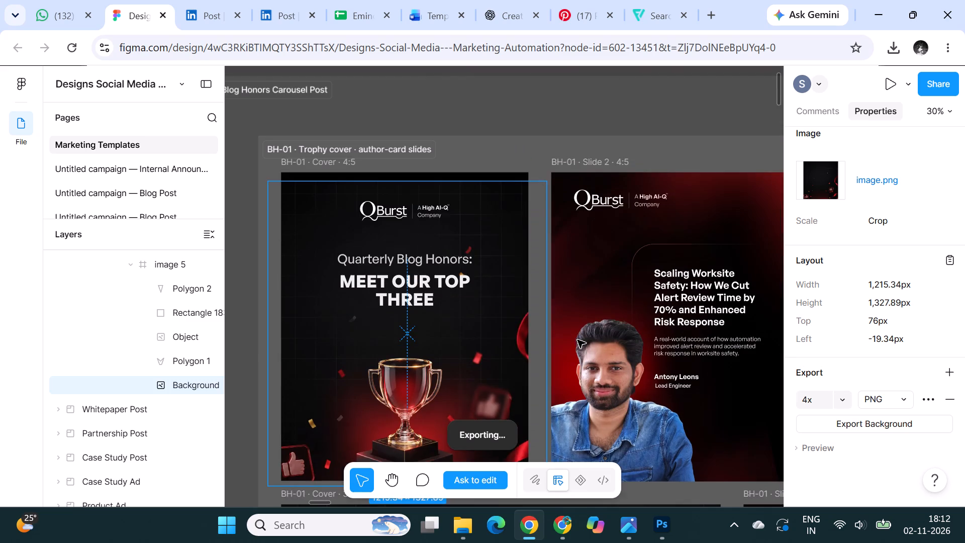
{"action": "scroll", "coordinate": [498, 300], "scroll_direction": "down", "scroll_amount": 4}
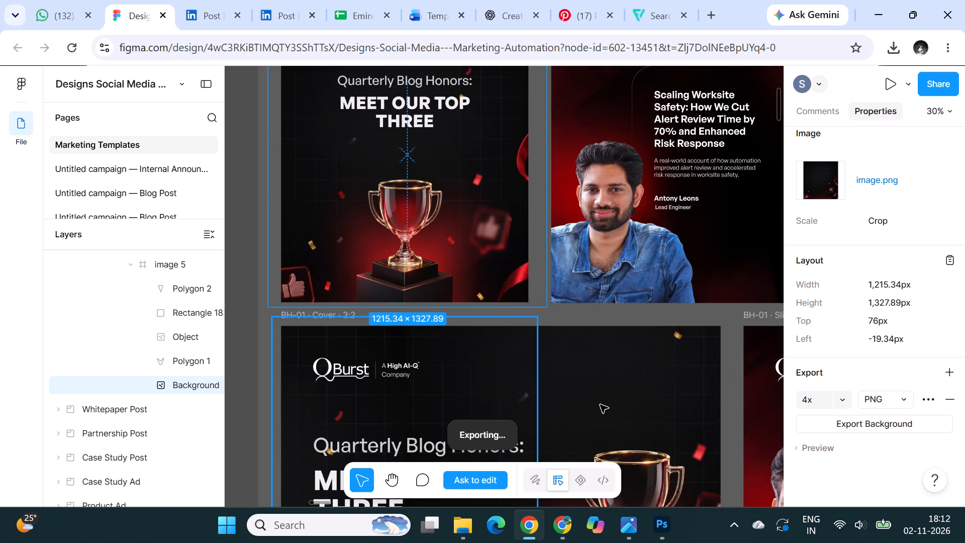
Place the ribbed grey image 10 file from the Downloads folder into Photoshop's qburst task 2 30oct copy artboard, above its background rectangle.
{"action": "left_click", "coordinate": [462, 527]}
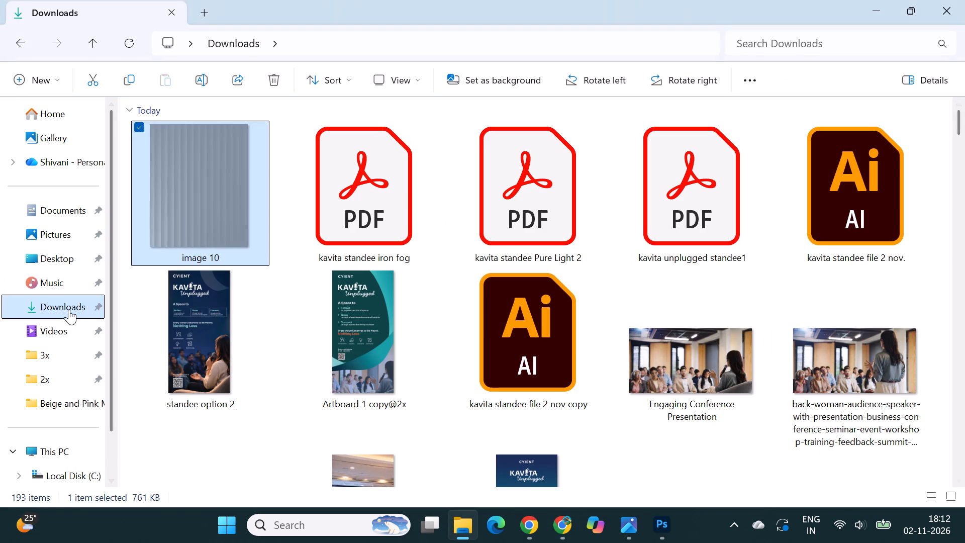
{"action": "double_click", "coordinate": [69, 305]}
{"action": "left_click", "coordinate": [655, 522]}
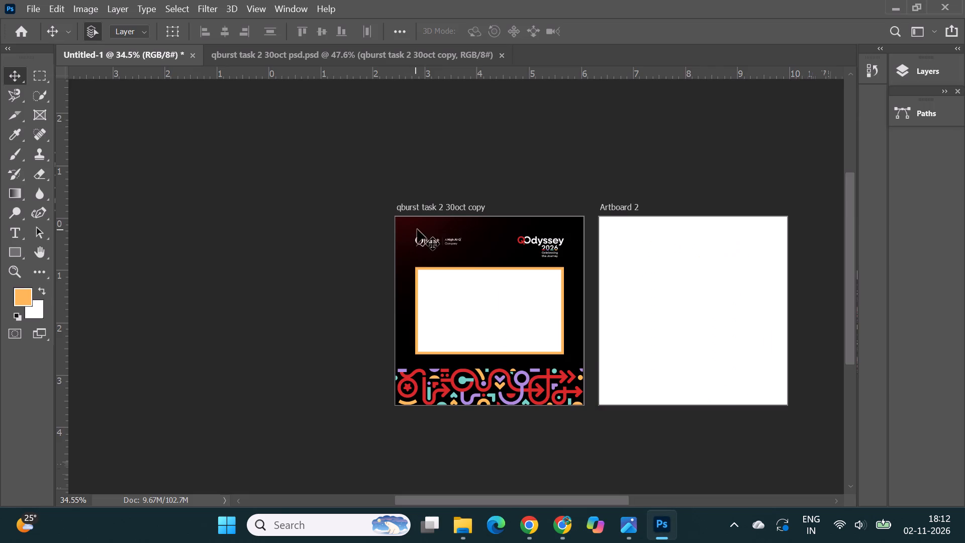
{"action": "left_click", "coordinate": [483, 235]}
{"action": "scroll", "coordinate": [593, 339], "scroll_direction": "up", "scroll_amount": 4, "text": "alt"}
{"action": "scroll", "coordinate": [534, 348], "scroll_direction": "up", "scroll_amount": 1, "text": "alt"}
{"action": "scroll", "coordinate": [457, 117], "scroll_direction": "down", "scroll_amount": 1}
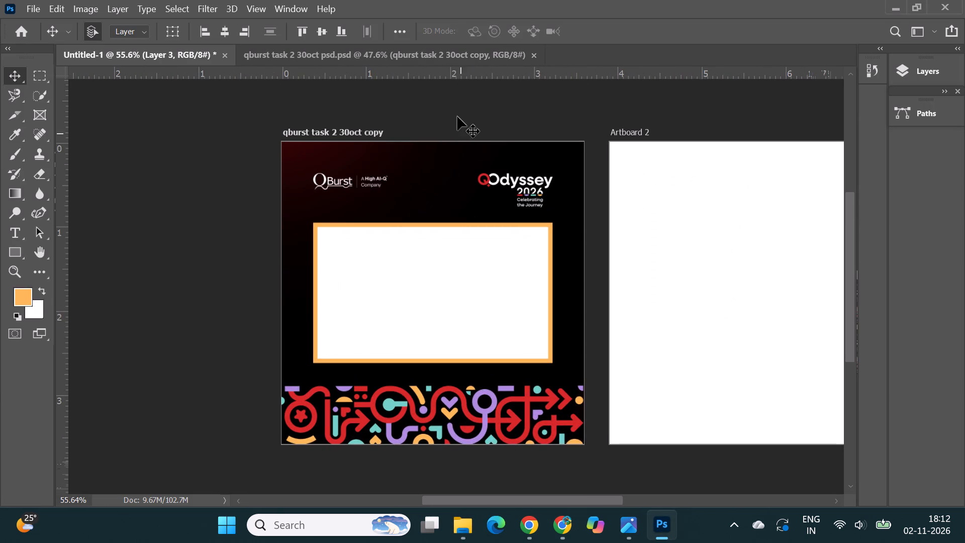
{"action": "left_click", "coordinate": [441, 159]}
{"action": "left_click", "coordinate": [918, 1]}
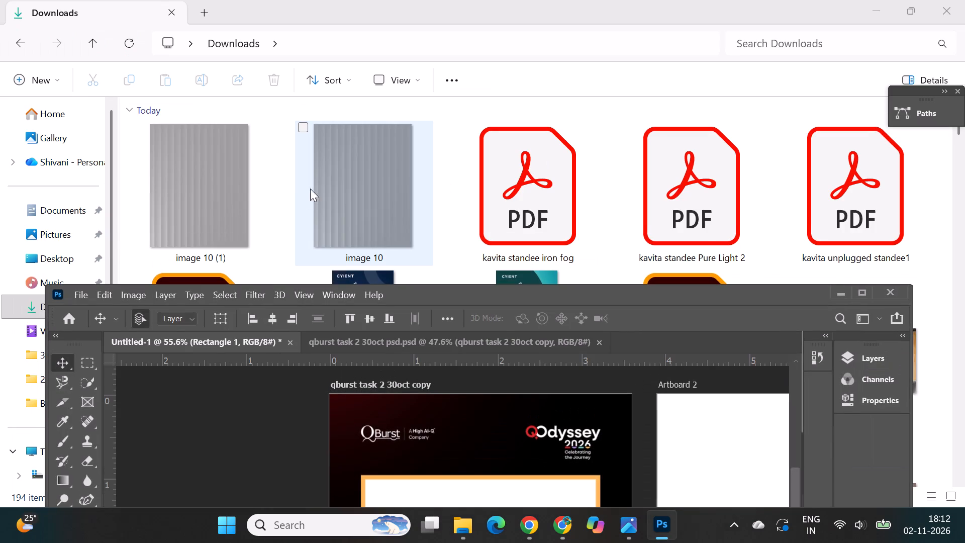
{"action": "left_click_drag", "start_coordinate": [361, 199], "coordinate": [492, 458]}
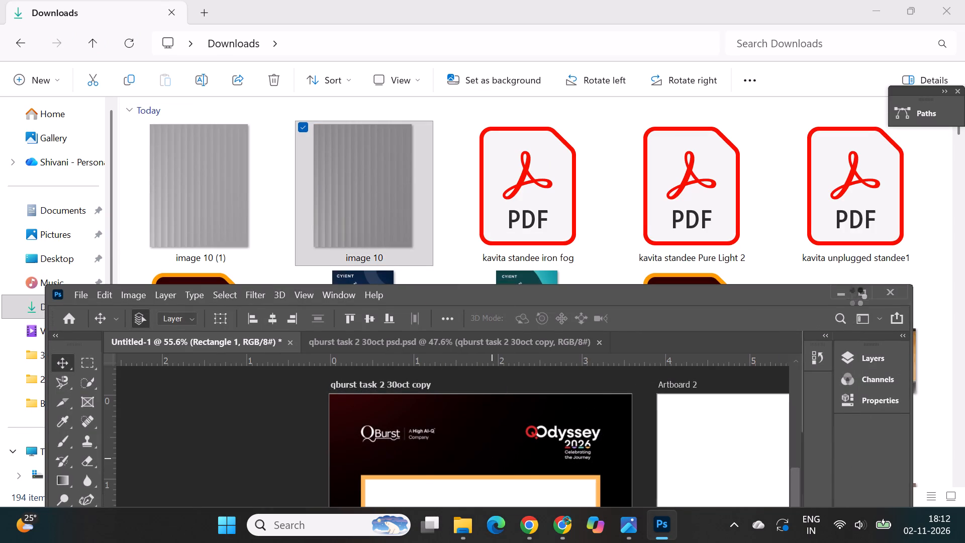
{"action": "left_click", "coordinate": [858, 293]}
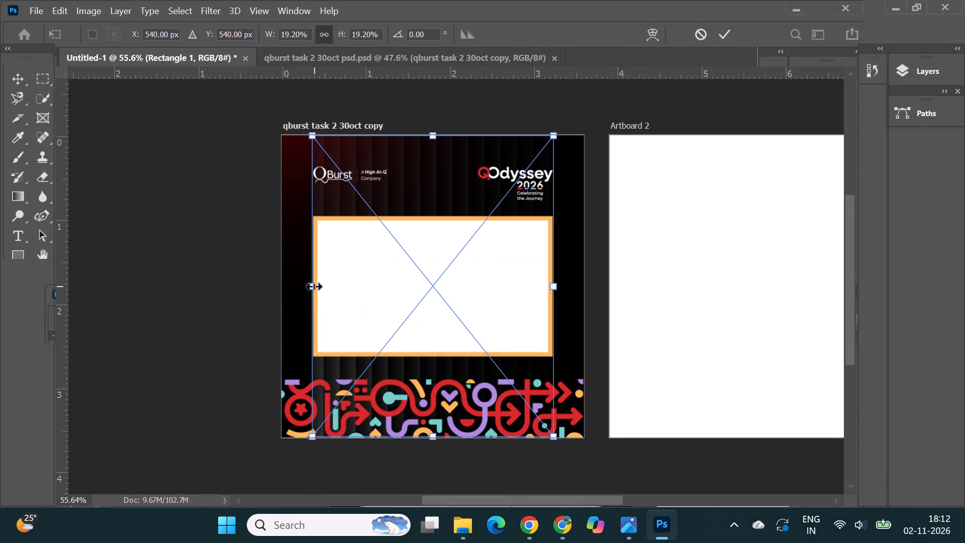
Scale the placed image 10 proportionally to about 24% so it spans the artboard's full width.
{"action": "left_click_drag", "start_coordinate": [313, 287], "coordinate": [278, 288]}
{"action": "left_click_drag", "start_coordinate": [558, 287], "coordinate": [566, 289]}
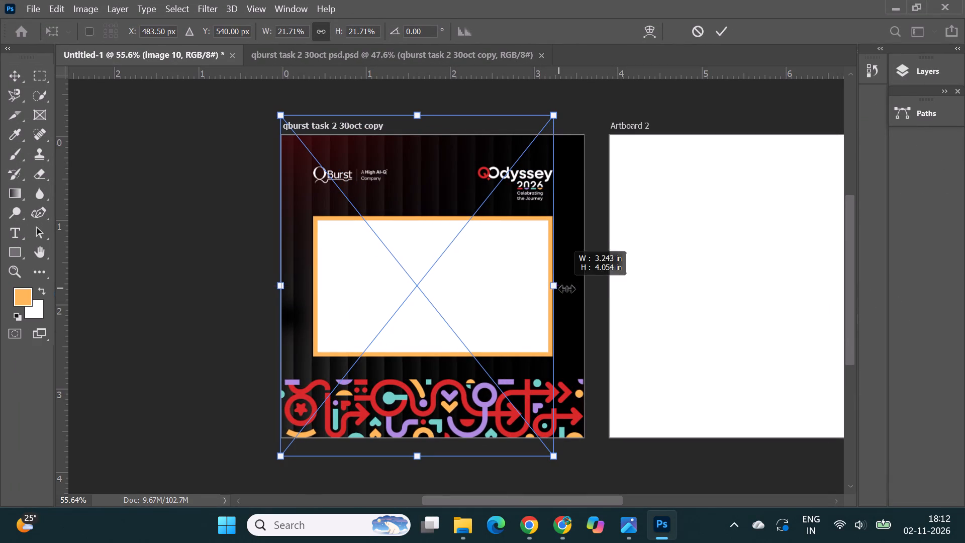
{"action": "left_click_drag", "start_coordinate": [566, 289], "coordinate": [588, 301]}
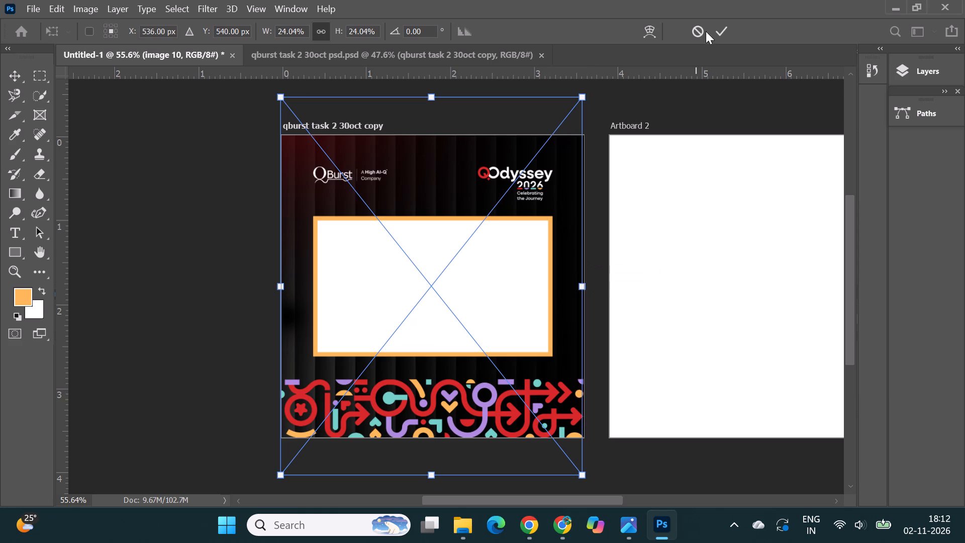
{"action": "left_click", "coordinate": [720, 28]}
{"action": "left_click", "coordinate": [229, 246]}
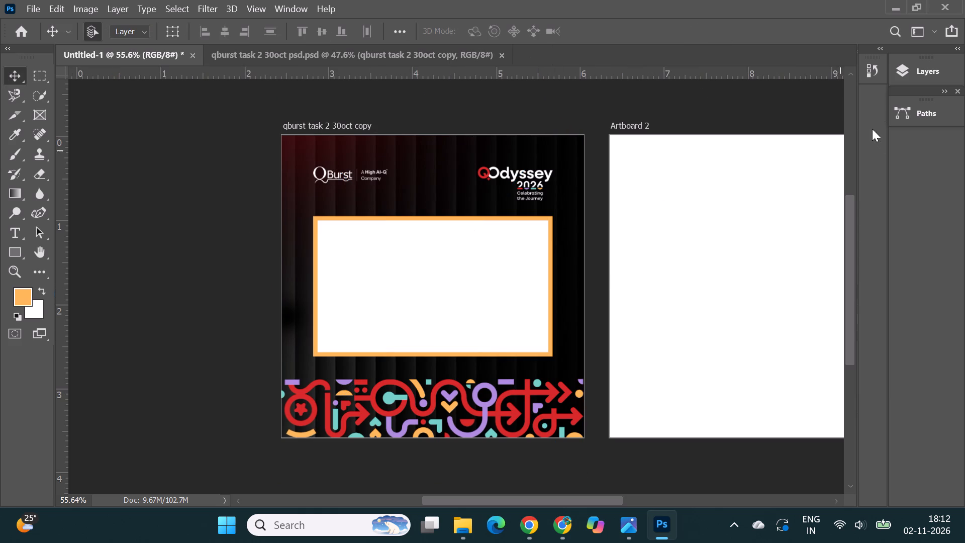
Hide Layer 4 in the qburst task 2 30oct copy artboard.
{"action": "left_click", "coordinate": [892, 69]}
{"action": "left_click", "coordinate": [431, 189]}
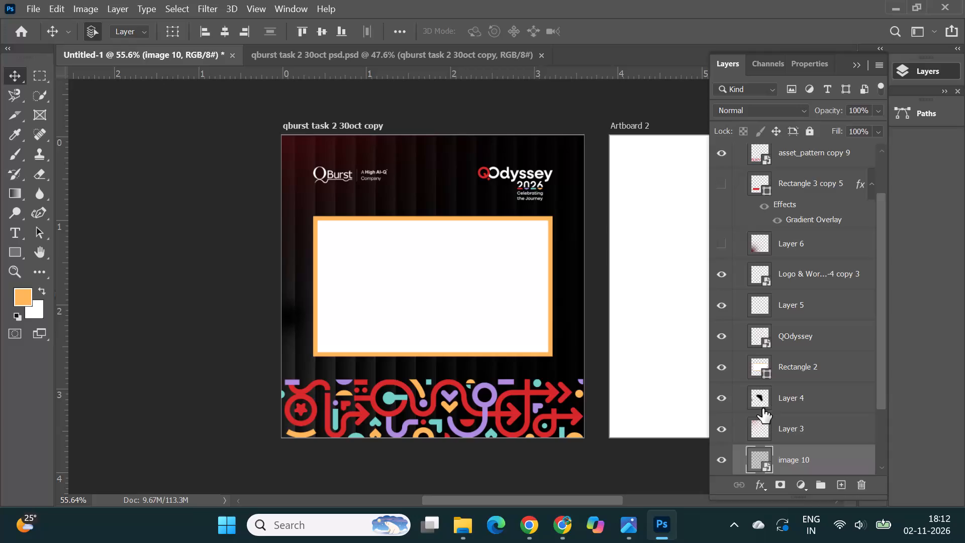
{"action": "left_click", "coordinate": [722, 394]}
Lower the opacity of the image 10 texture layer to 45%.
{"action": "left_click", "coordinate": [874, 116]}
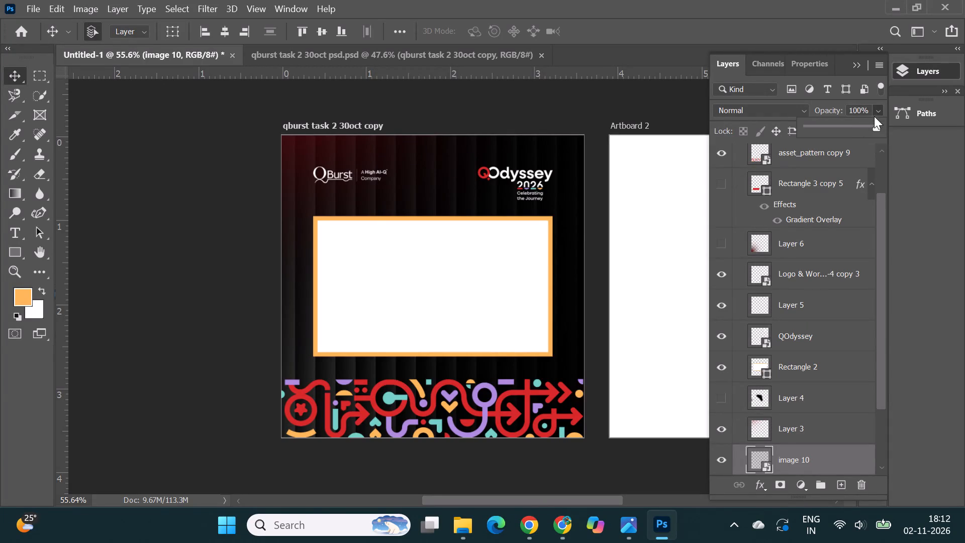
{"action": "left_click", "coordinate": [852, 127]}
{"action": "left_click", "coordinate": [841, 127]}
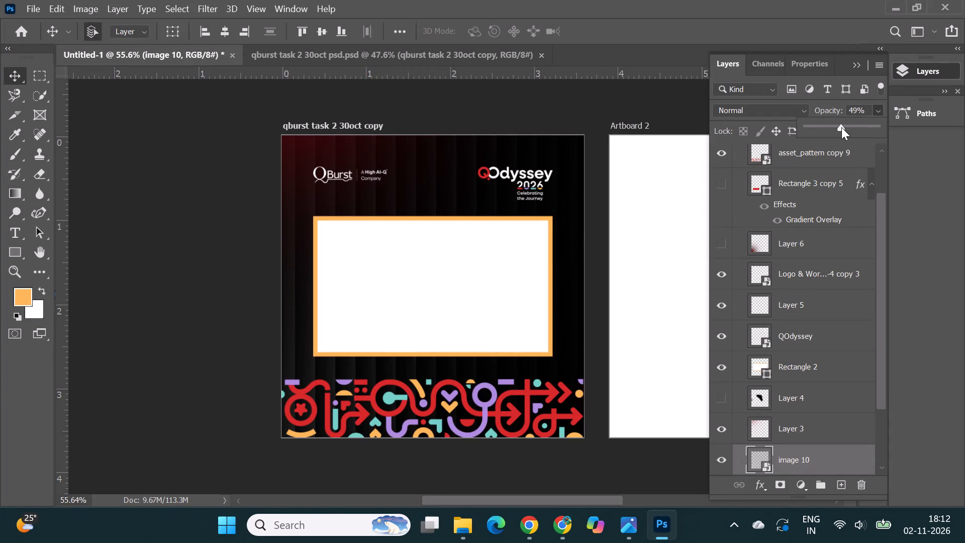
{"action": "left_click", "coordinate": [845, 127]}
{"action": "left_click", "coordinate": [858, 128]}
{"action": "left_click_drag", "start_coordinate": [858, 128], "coordinate": [928, 132]}
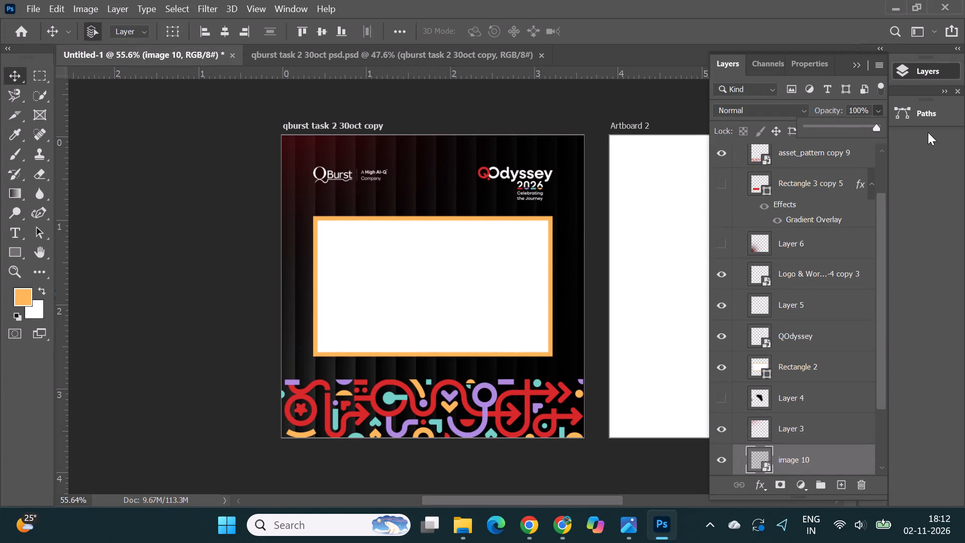
{"action": "left_click", "coordinate": [854, 127]}
{"action": "left_click", "coordinate": [864, 125]}
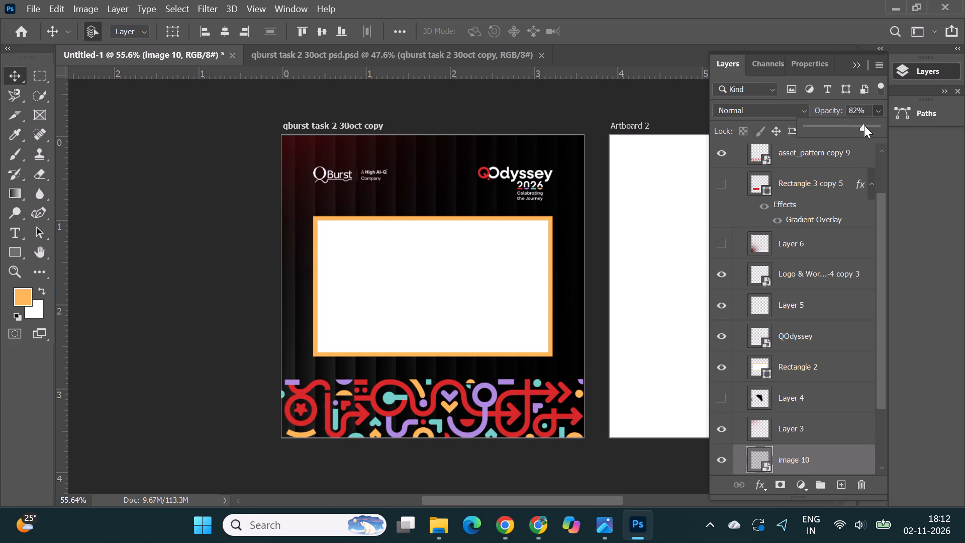
{"action": "left_click", "coordinate": [847, 127]}
{"action": "left_click", "coordinate": [837, 127]}
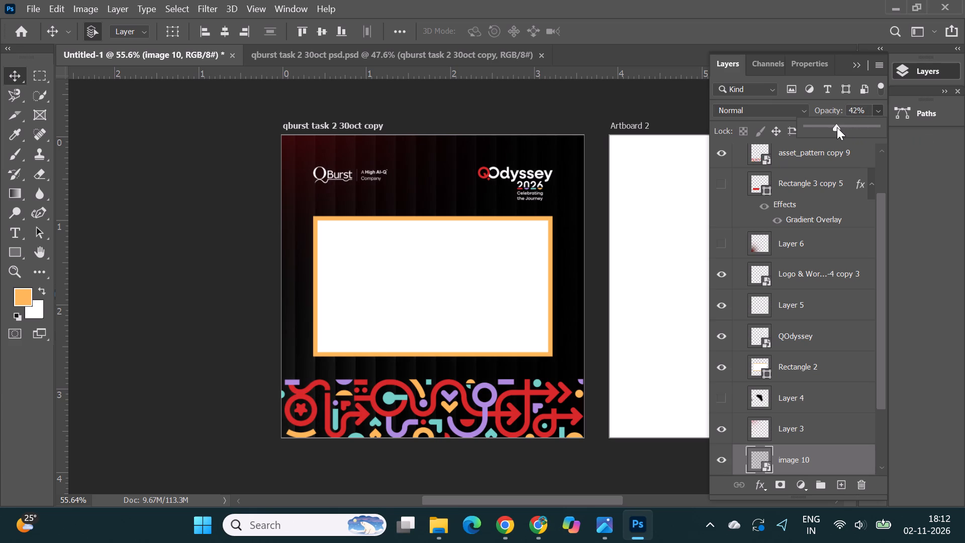
{"action": "left_click", "coordinate": [838, 127]}
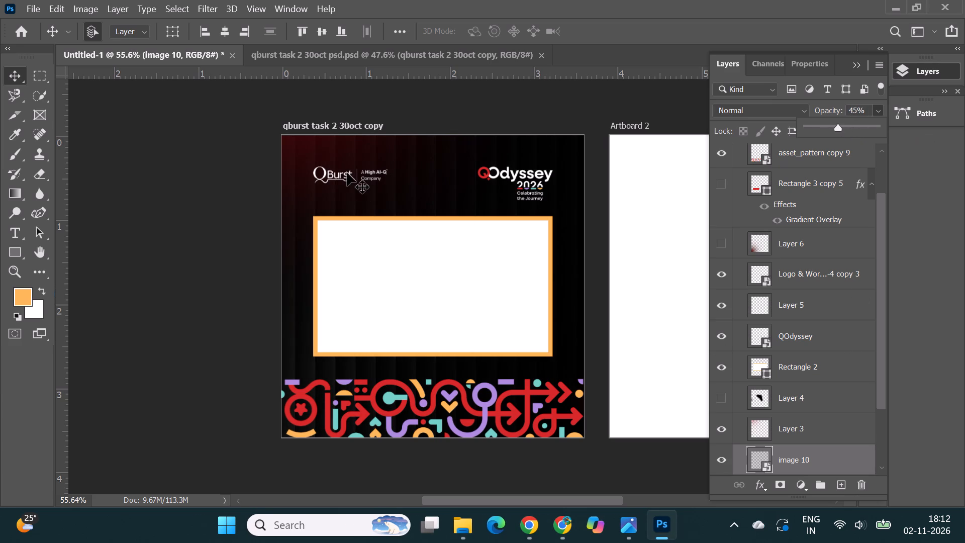
Show Layer 6, the soft dark-red glow in the artboard's lower-left area.
{"action": "left_click", "coordinate": [726, 242]}
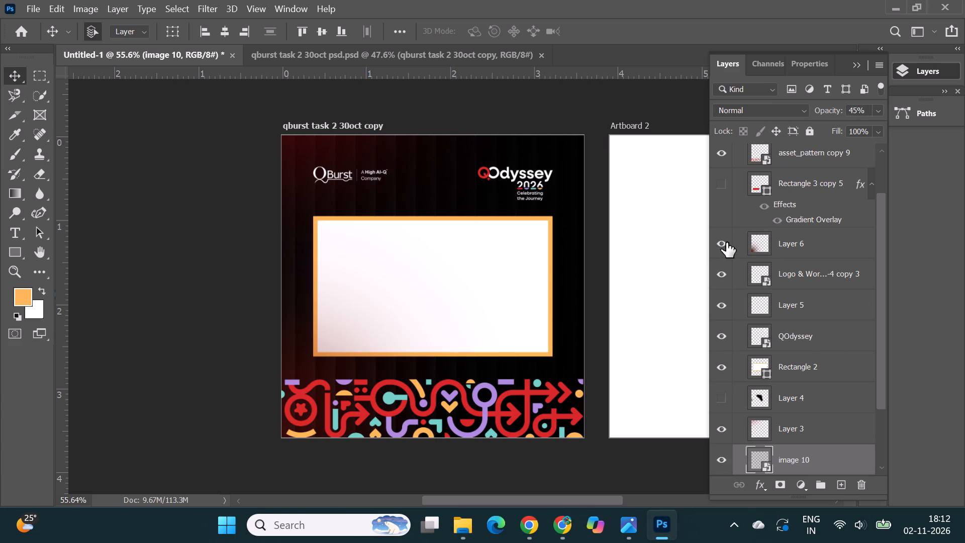
{"action": "left_click", "coordinate": [726, 242]}
{"action": "left_click", "coordinate": [726, 242]}
{"action": "scroll", "coordinate": [726, 242], "scroll_direction": "up", "scroll_amount": 3}
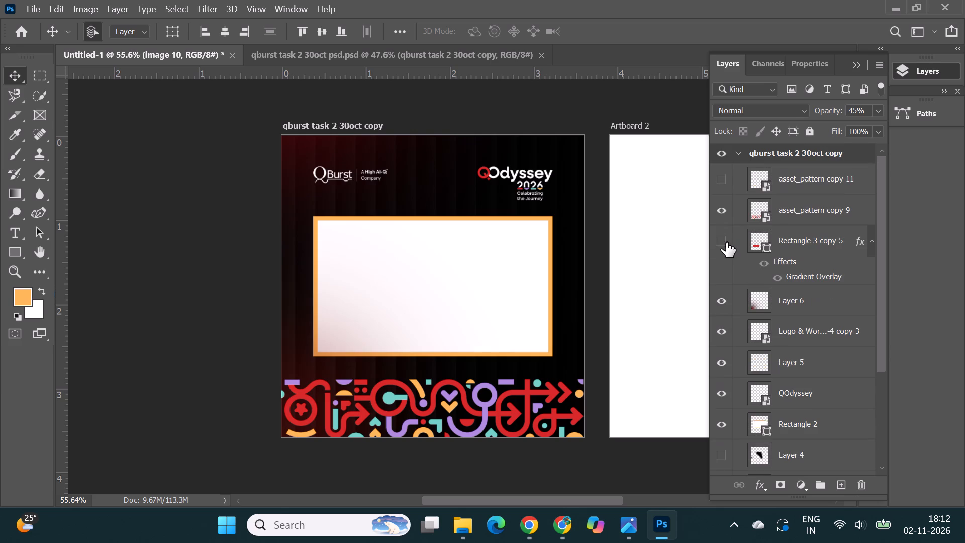
Toggle the asset_pattern copy 11 layer's visibility to compare the post with and without it.
{"action": "left_click", "coordinate": [720, 177]}
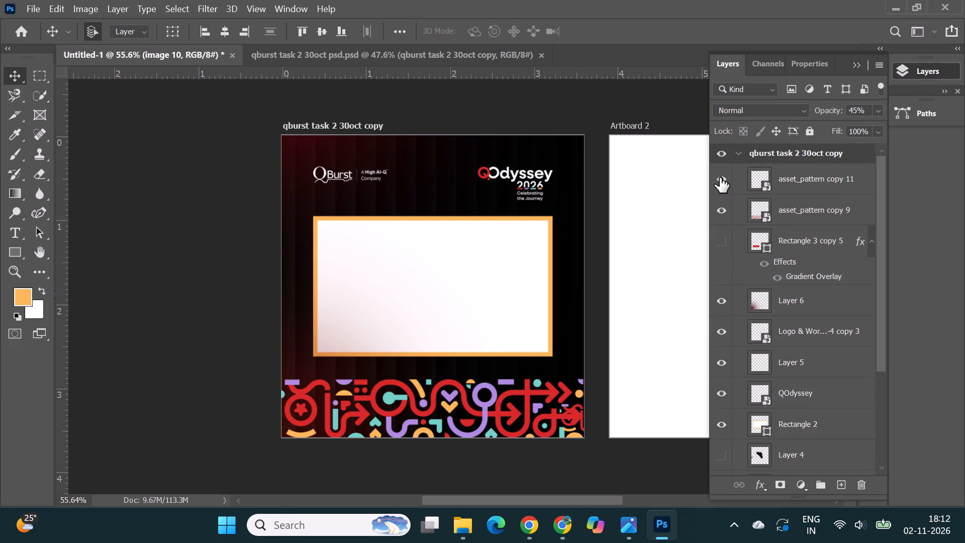
{"action": "left_click", "coordinate": [720, 177]}
{"action": "left_click", "coordinate": [720, 177]}
{"action": "left_click", "coordinate": [720, 177]}
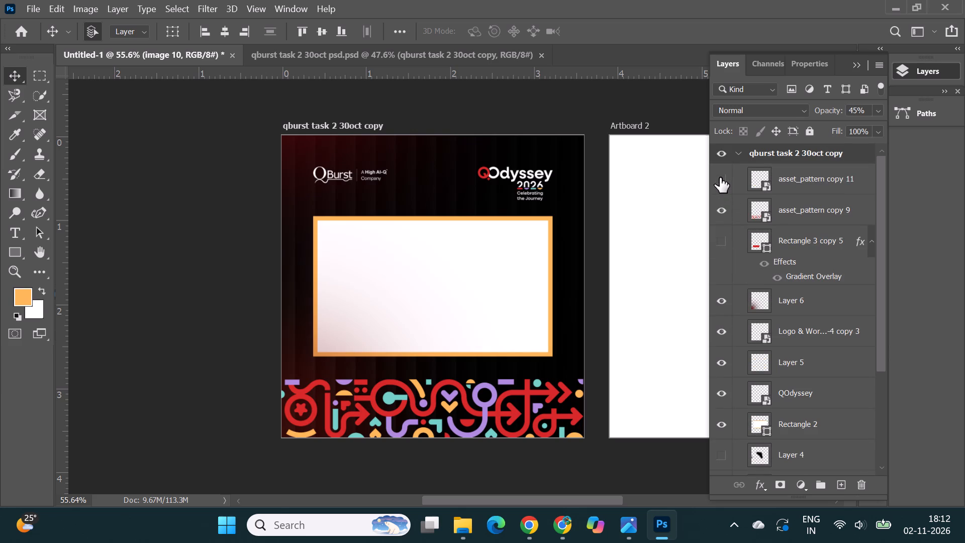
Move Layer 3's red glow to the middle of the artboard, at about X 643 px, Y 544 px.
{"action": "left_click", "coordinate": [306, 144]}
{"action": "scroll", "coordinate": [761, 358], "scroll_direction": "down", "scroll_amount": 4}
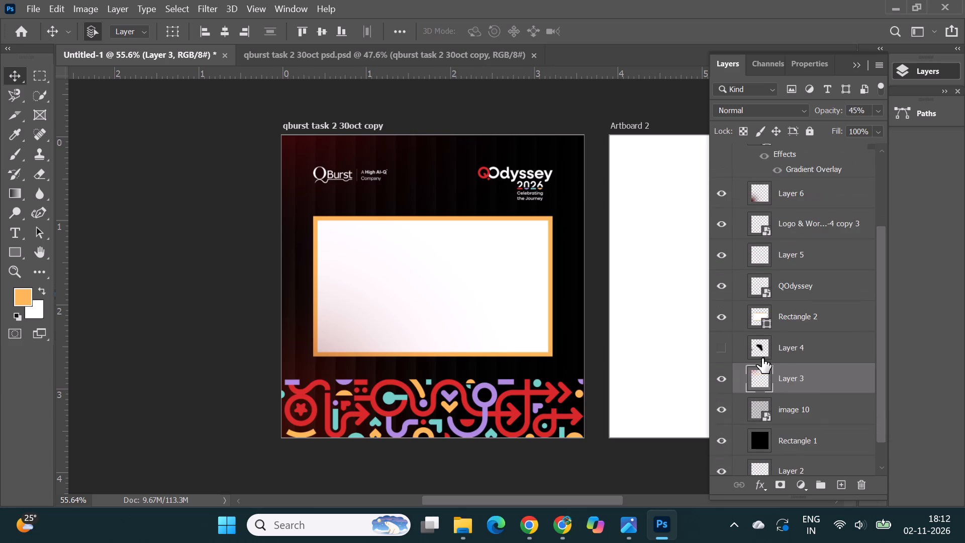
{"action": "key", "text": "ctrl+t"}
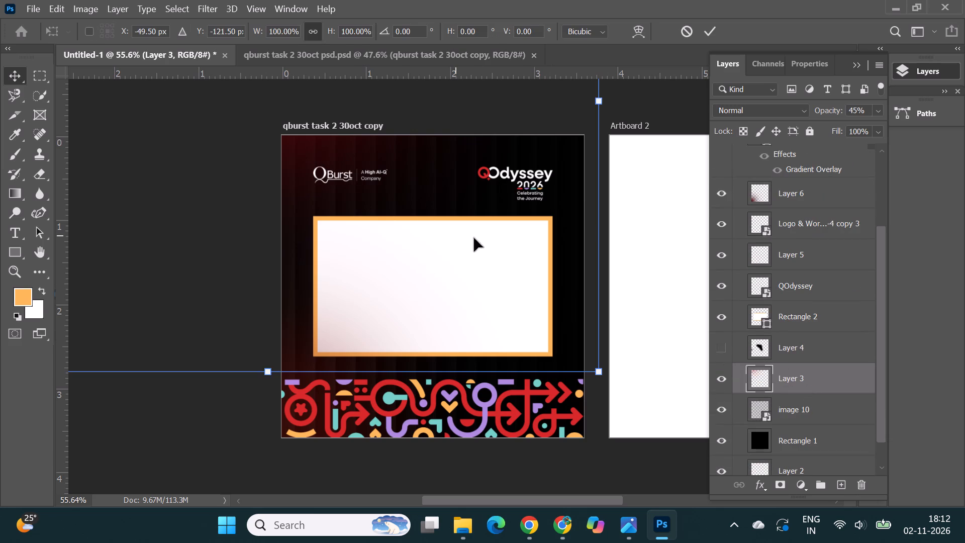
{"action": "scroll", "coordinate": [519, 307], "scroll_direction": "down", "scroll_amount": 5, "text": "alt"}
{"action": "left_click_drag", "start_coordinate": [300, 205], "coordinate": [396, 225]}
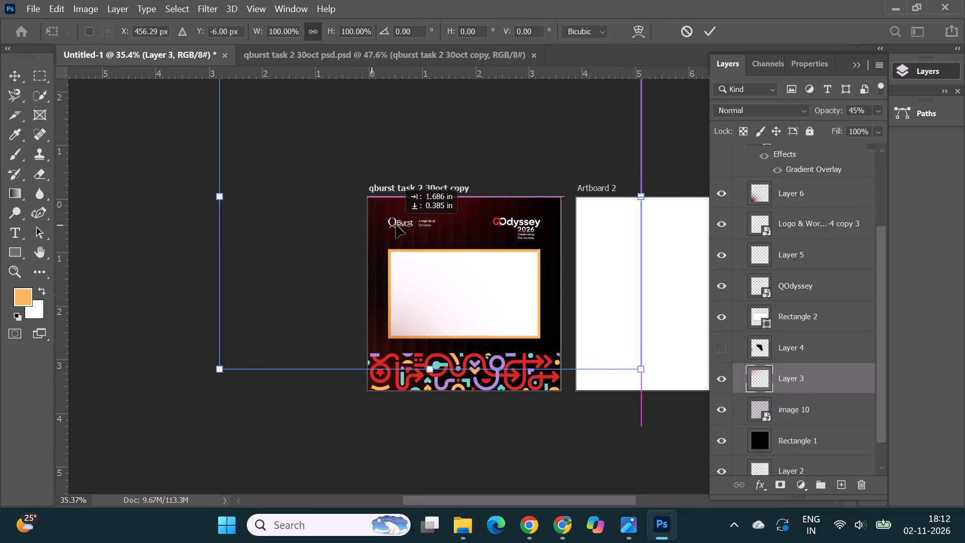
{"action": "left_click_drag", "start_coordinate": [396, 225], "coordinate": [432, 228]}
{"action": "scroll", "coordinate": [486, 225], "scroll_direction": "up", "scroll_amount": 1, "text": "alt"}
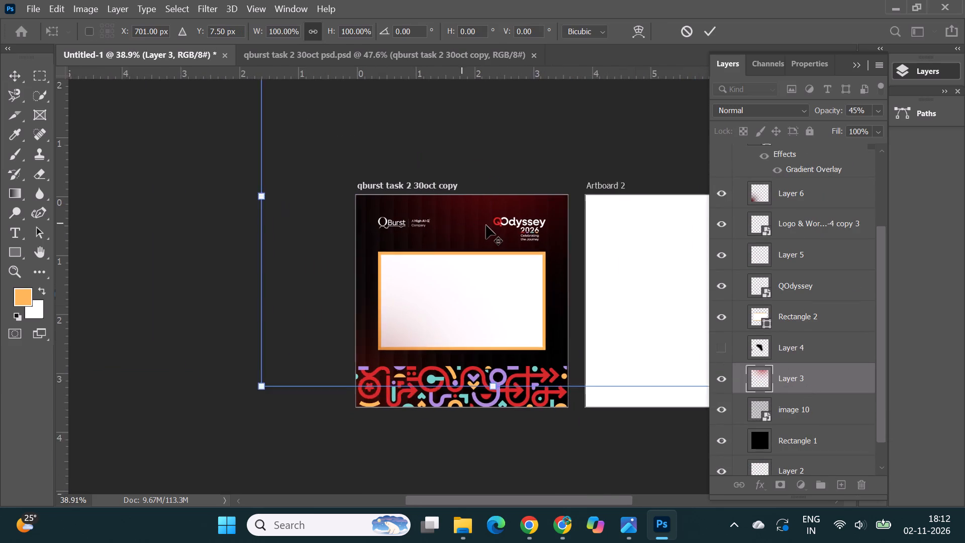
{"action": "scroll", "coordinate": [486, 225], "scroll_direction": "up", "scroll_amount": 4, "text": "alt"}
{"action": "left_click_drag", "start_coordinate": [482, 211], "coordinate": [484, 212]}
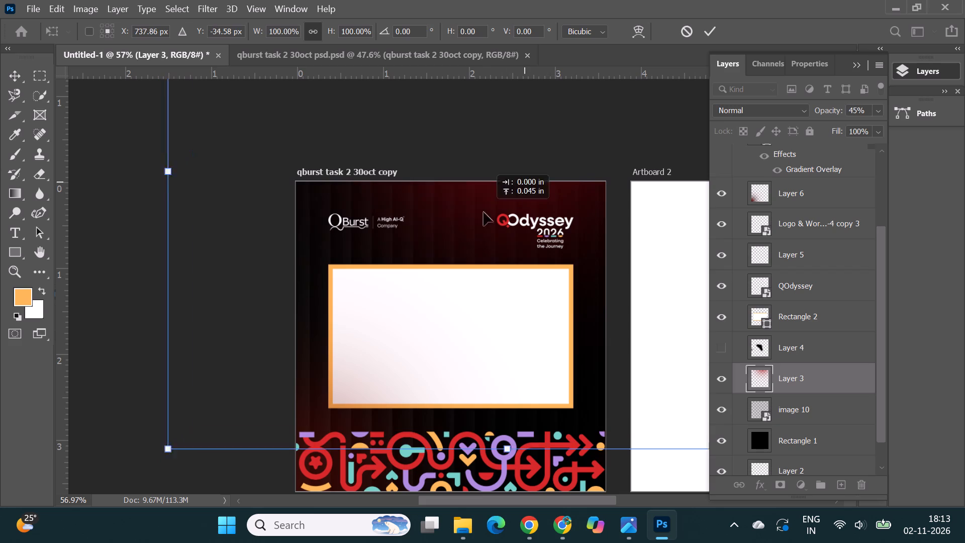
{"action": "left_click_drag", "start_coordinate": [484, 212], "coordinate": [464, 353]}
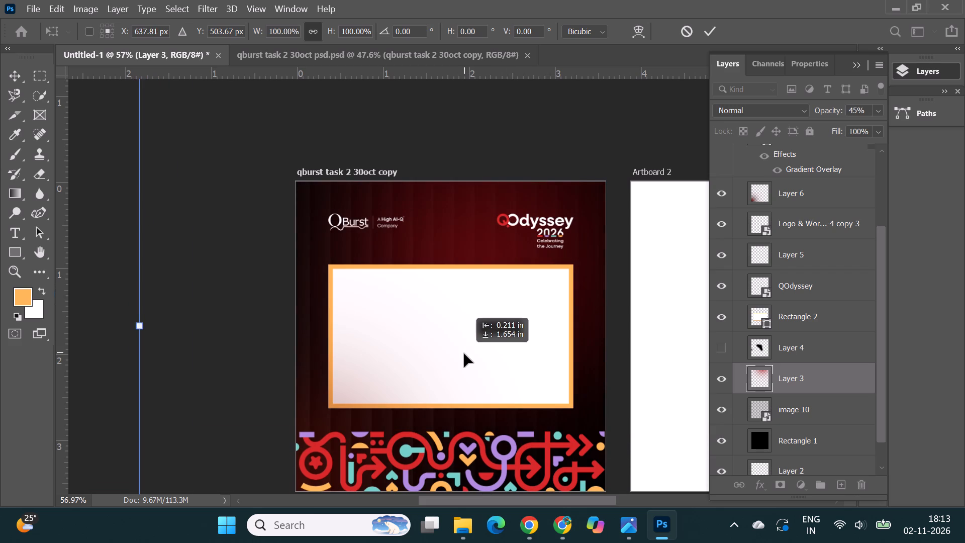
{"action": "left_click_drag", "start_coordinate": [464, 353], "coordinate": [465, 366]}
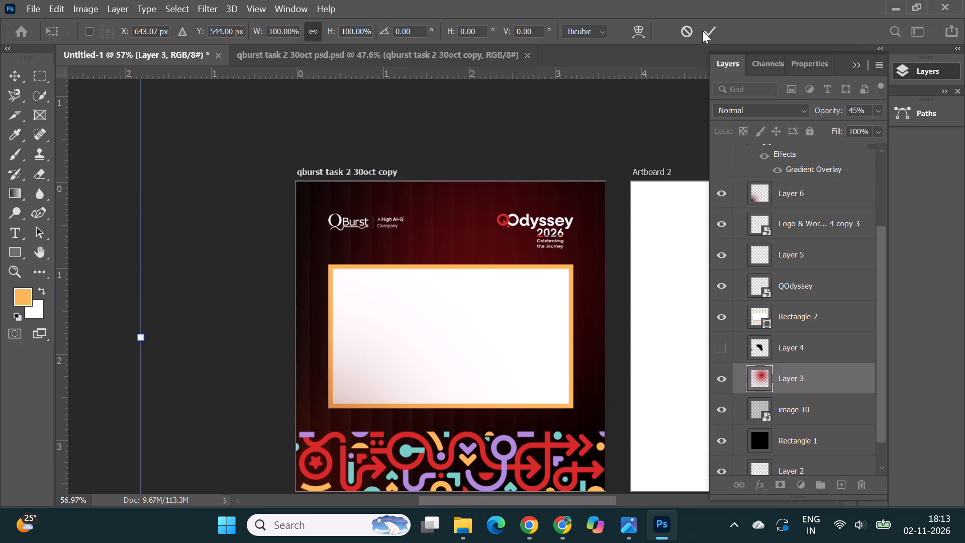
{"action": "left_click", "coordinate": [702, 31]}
Lower the opacity of the Layer 3 red glow to 26%.
{"action": "left_click", "coordinate": [879, 109]}
{"action": "left_click", "coordinate": [829, 126]}
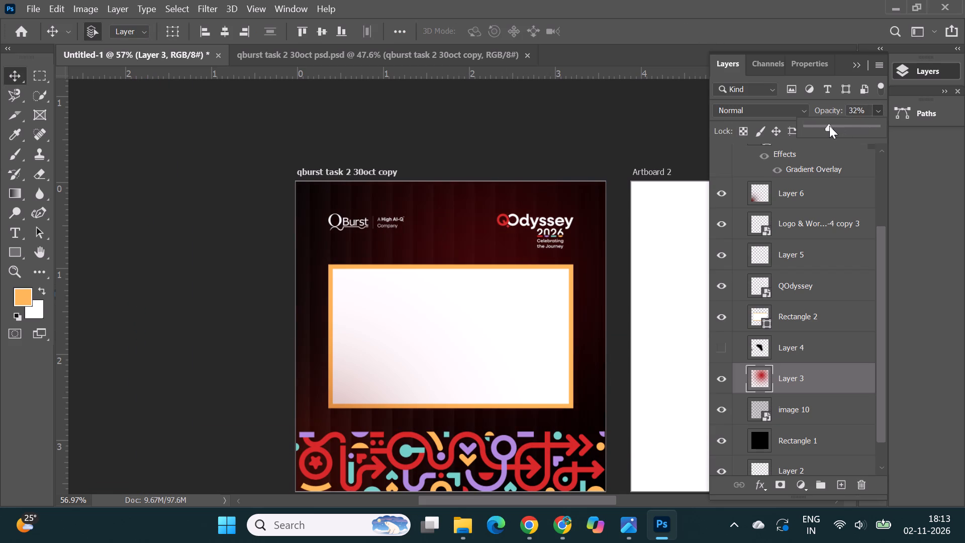
{"action": "left_click", "coordinate": [820, 128]}
{"action": "left_click", "coordinate": [827, 130]}
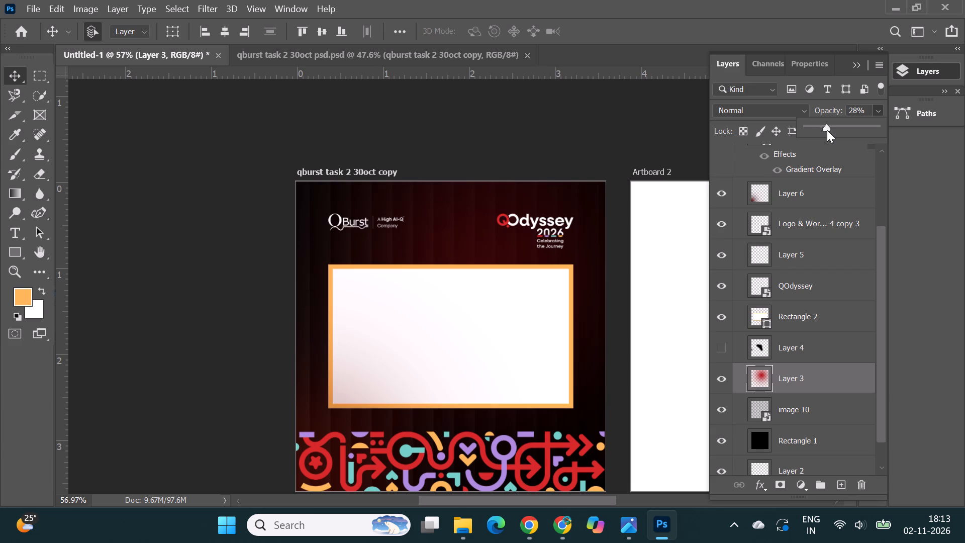
{"action": "left_click", "coordinate": [825, 131]}
Move Layer 3's red glow to the artboard's upper-right corner, at about X 1080 px, Y 173 px.
{"action": "key", "text": "ctrl+t"}
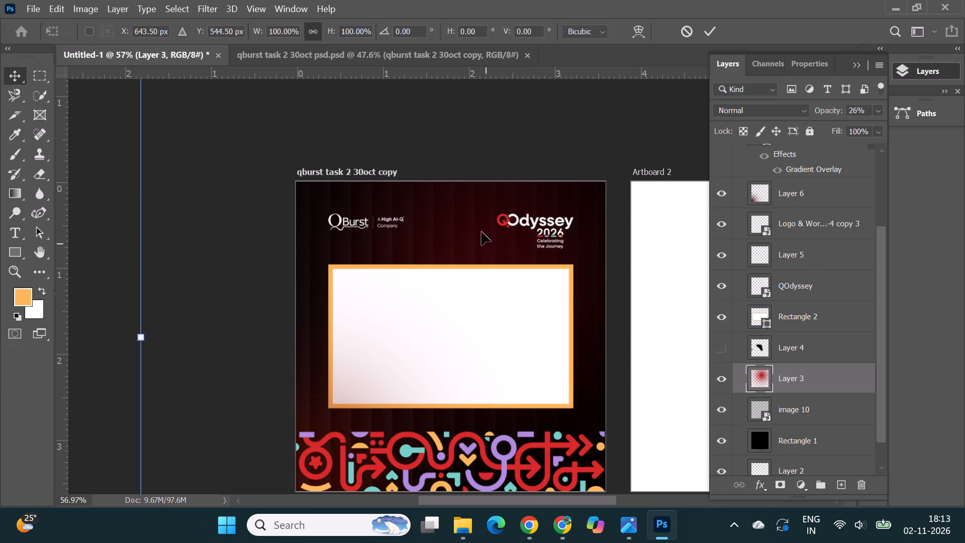
{"action": "left_click_drag", "start_coordinate": [465, 230], "coordinate": [530, 206]}
{"action": "left_click_drag", "start_coordinate": [495, 241], "coordinate": [487, 211]}
{"action": "left_click_drag", "start_coordinate": [480, 227], "coordinate": [526, 188]}
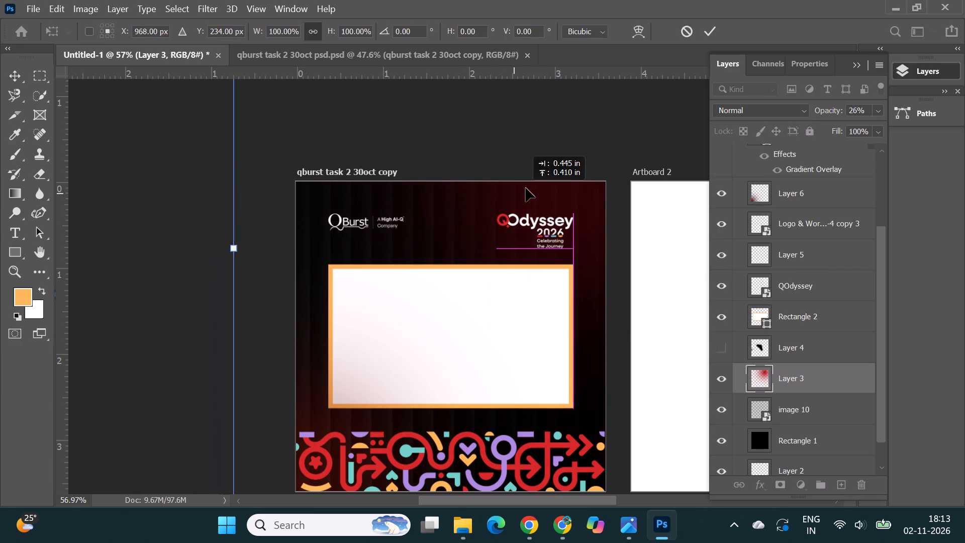
{"action": "left_click_drag", "start_coordinate": [526, 188], "coordinate": [538, 176]}
{"action": "left_click_drag", "start_coordinate": [596, 209], "coordinate": [609, 207]}
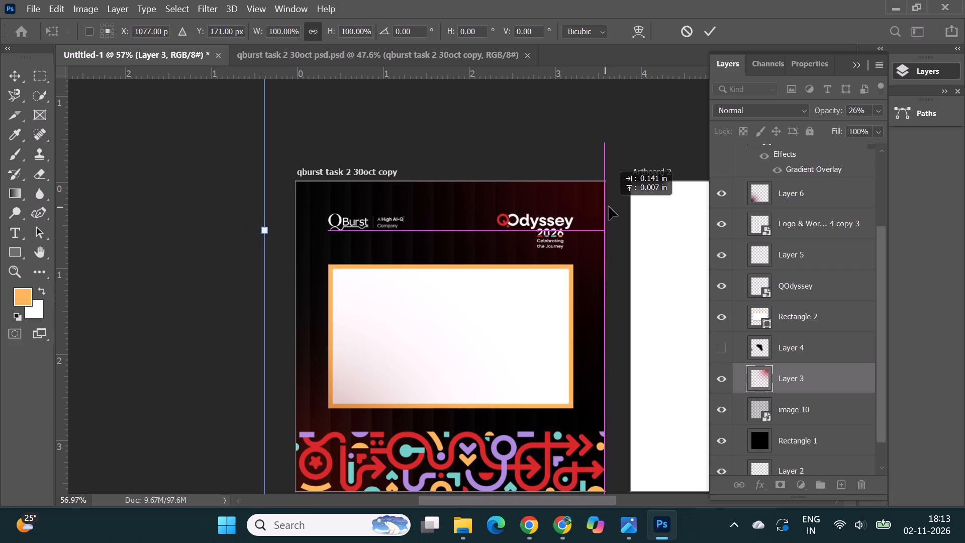
{"action": "left_click_drag", "start_coordinate": [609, 207], "coordinate": [609, 212]}
{"action": "left_click", "coordinate": [561, 150]}
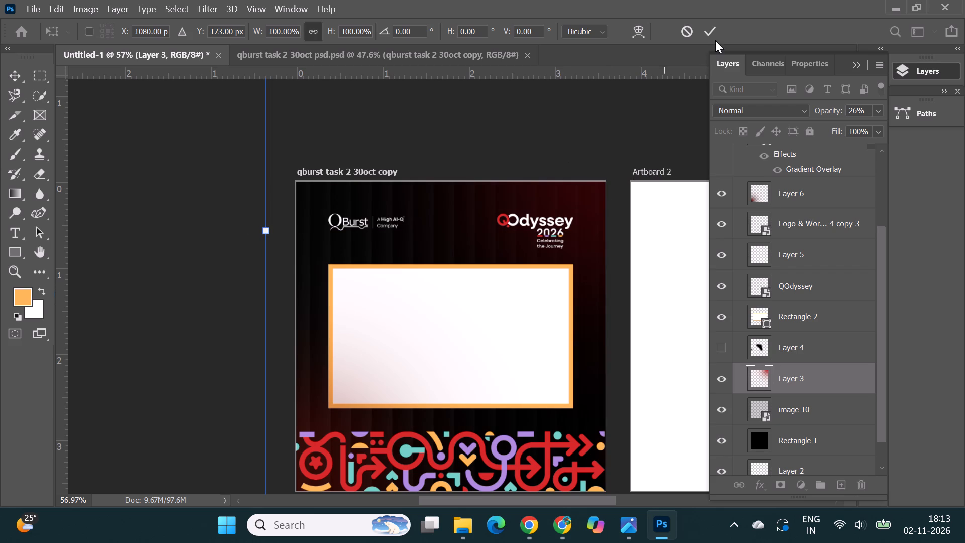
{"action": "left_click", "coordinate": [716, 30]}
{"action": "scroll", "coordinate": [571, 94], "scroll_direction": "down", "scroll_amount": 2}
{"action": "left_click", "coordinate": [209, 203]}
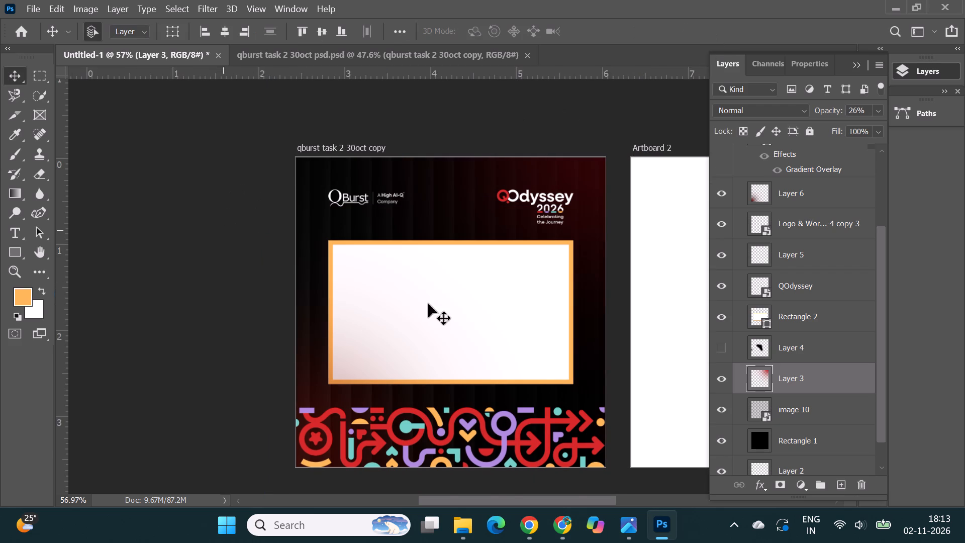
{"action": "scroll", "coordinate": [522, 334], "scroll_direction": "up", "scroll_amount": 2, "text": "alt"}
{"action": "scroll", "coordinate": [358, 278], "scroll_direction": "down", "scroll_amount": 2, "text": "alt"}
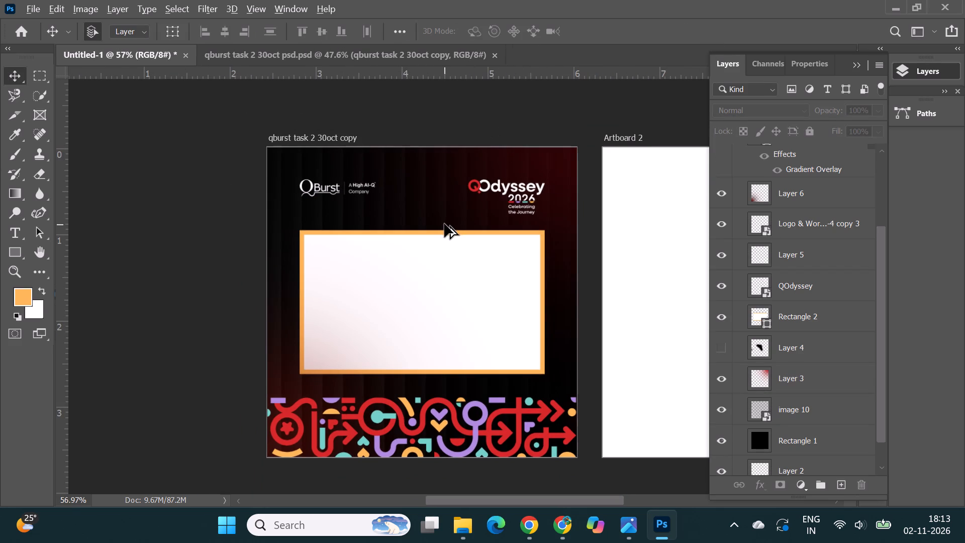
Raise the opacity of the image 10 texture layer to 62%.
{"action": "left_click", "coordinate": [406, 198]}
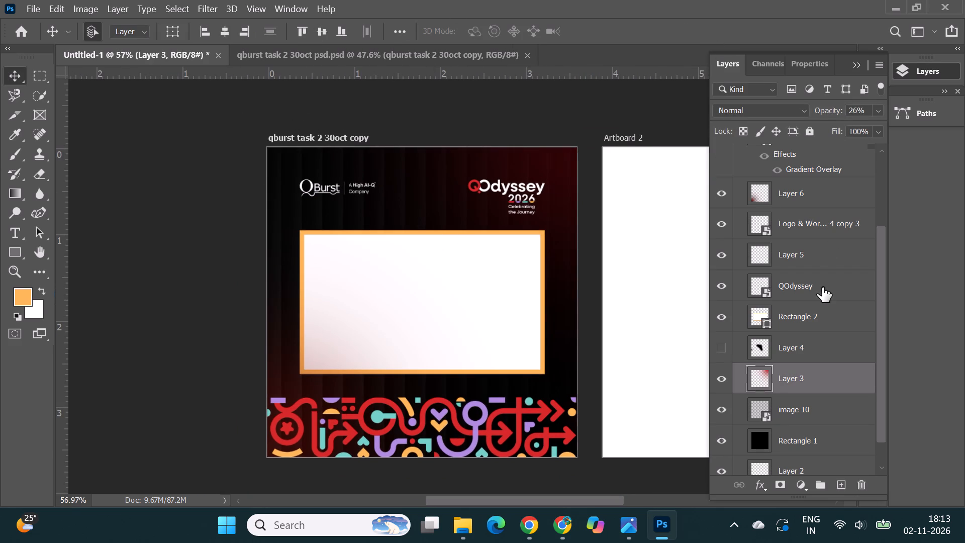
{"action": "scroll", "coordinate": [822, 287], "scroll_direction": "up", "scroll_amount": 10}
{"action": "left_click", "coordinate": [813, 214]}
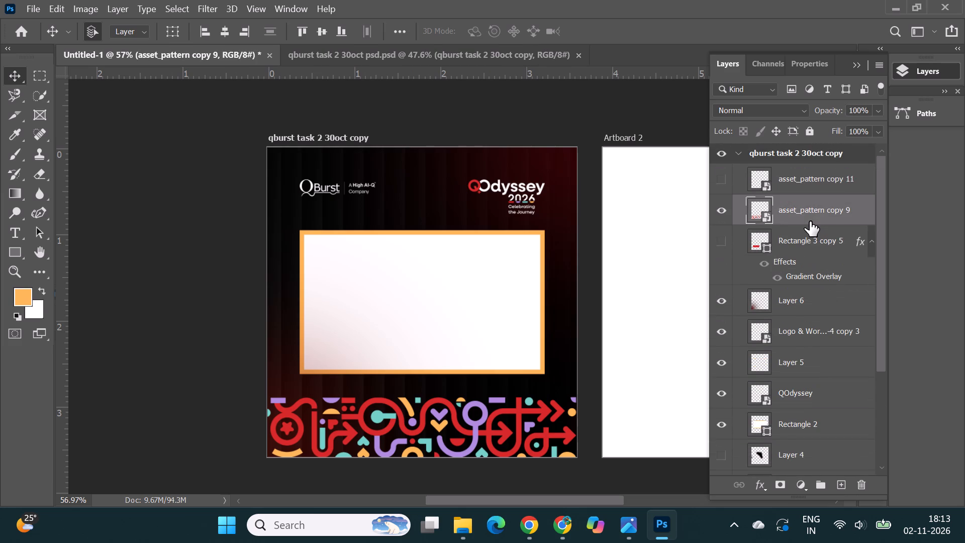
{"action": "scroll", "coordinate": [810, 221], "scroll_direction": "down", "scroll_amount": 4}
{"action": "left_click", "coordinate": [811, 250]}
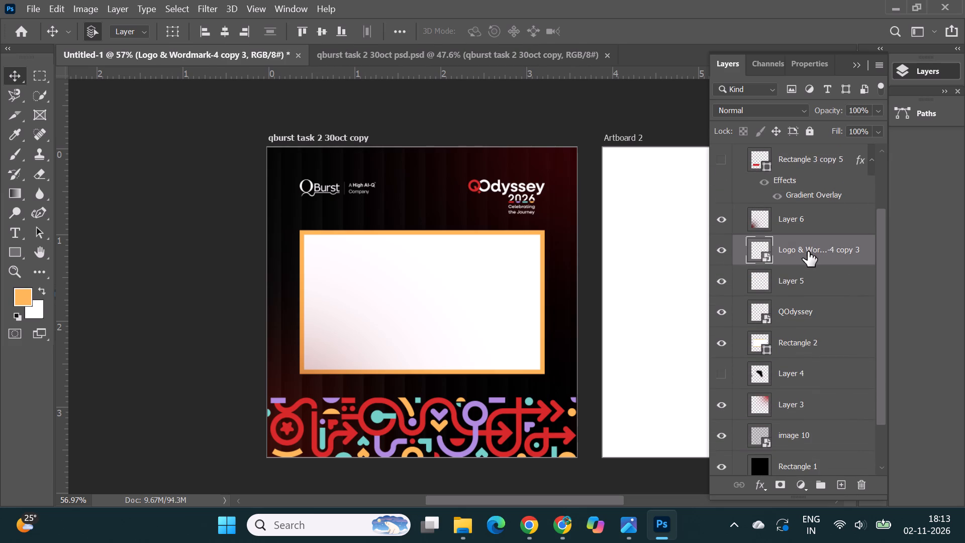
{"action": "scroll", "coordinate": [808, 251], "scroll_direction": "down", "scroll_amount": 3}
{"action": "left_click", "coordinate": [822, 381]}
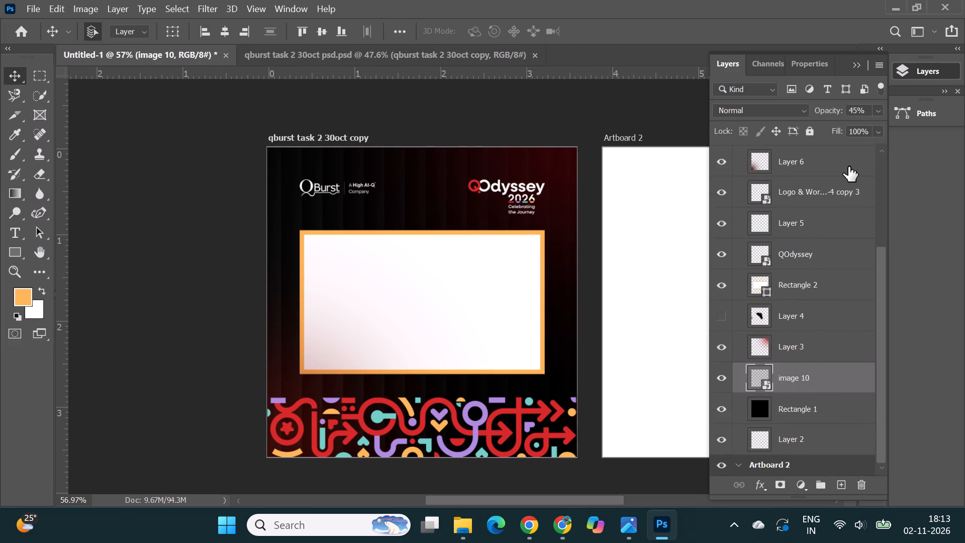
{"action": "left_click", "coordinate": [877, 113]}
{"action": "left_click", "coordinate": [858, 126]}
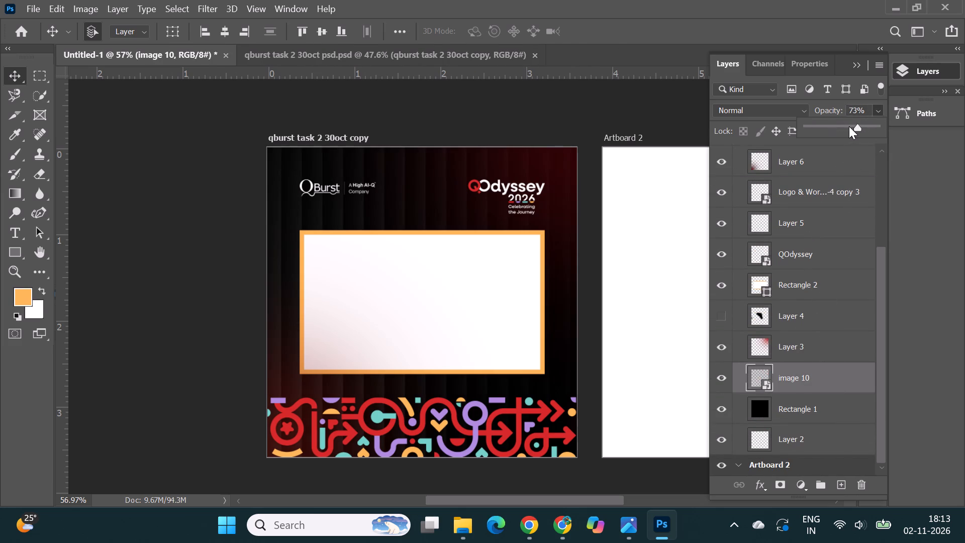
{"action": "left_click", "coordinate": [849, 126]}
{"action": "left_click", "coordinate": [844, 128]}
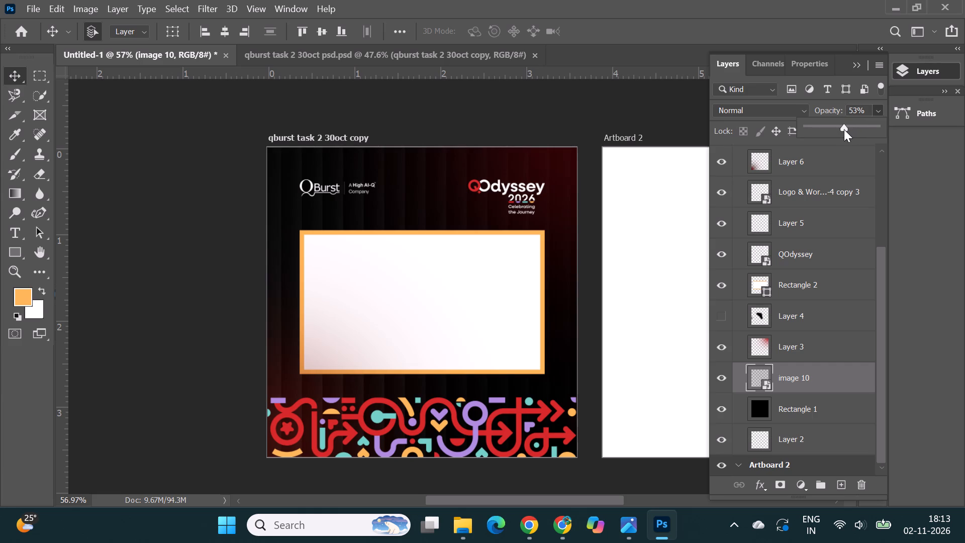
{"action": "left_click", "coordinate": [848, 131]}
{"action": "left_click", "coordinate": [853, 131]}
{"action": "left_click", "coordinate": [850, 131]}
{"action": "left_click", "coordinate": [856, 72]}
{"action": "left_click", "coordinate": [227, 246]}
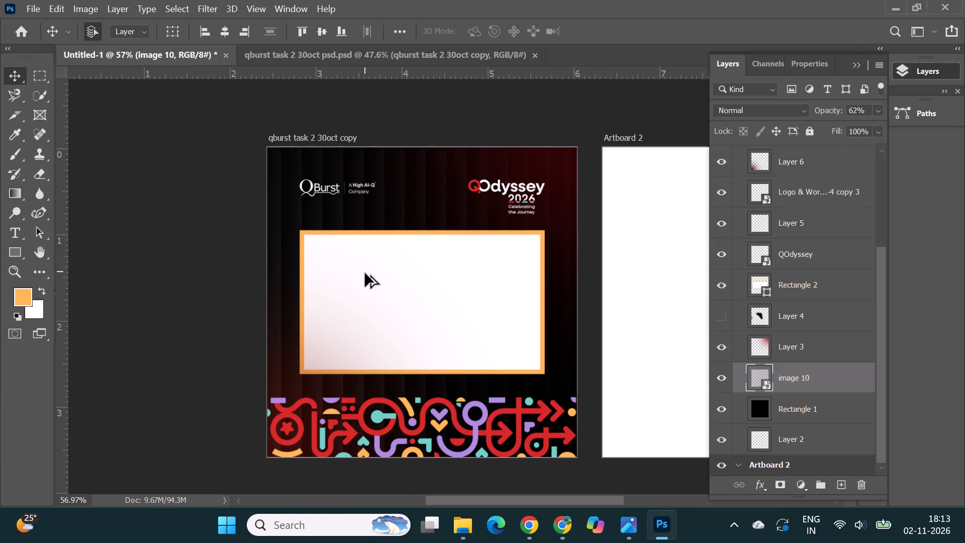
{"action": "scroll", "coordinate": [365, 274], "scroll_direction": "up", "scroll_amount": 2, "text": "alt"}
{"action": "scroll", "coordinate": [268, 230], "scroll_direction": "down", "scroll_amount": 2, "text": "alt"}
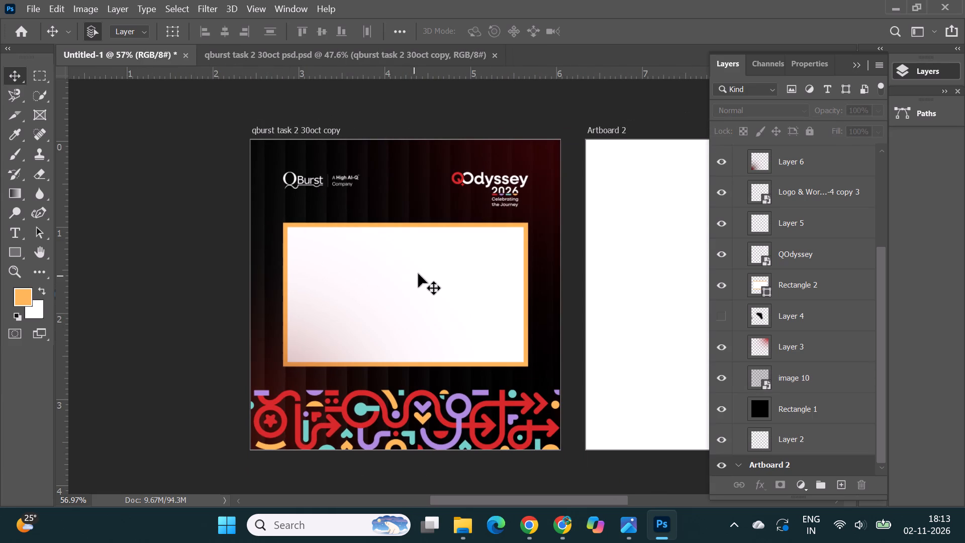
Move Rectangle 2, the orange-bordered white frame, above Layer 6 in the layer order, just below Rectangle 3 copy 5.
{"action": "left_click", "coordinate": [418, 274]}
{"action": "left_click_drag", "start_coordinate": [811, 286], "coordinate": [806, 195]}
{"action": "scroll", "coordinate": [804, 321], "scroll_direction": "up", "scroll_amount": 4}
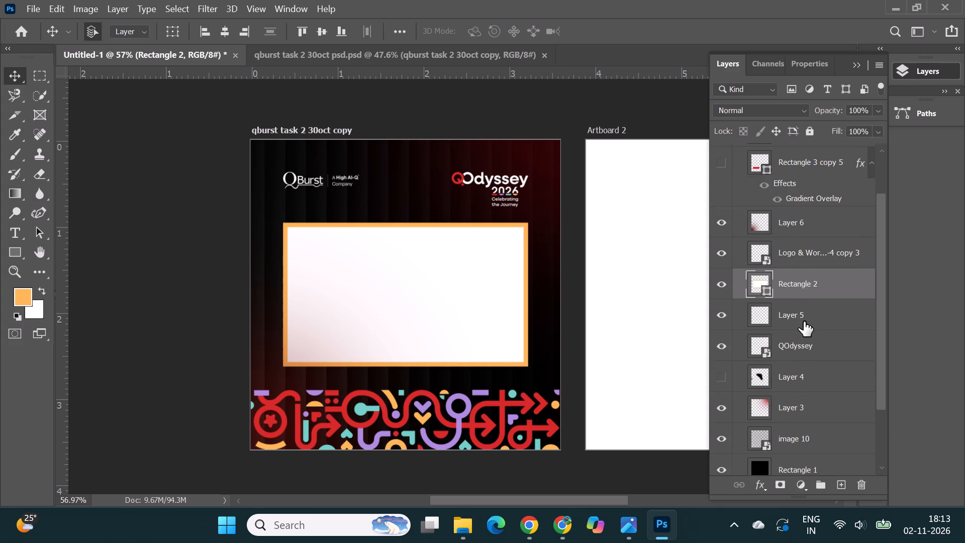
{"action": "left_click_drag", "start_coordinate": [801, 302], "coordinate": [802, 209]}
{"action": "scroll", "coordinate": [802, 255], "scroll_direction": "up", "scroll_amount": 5}
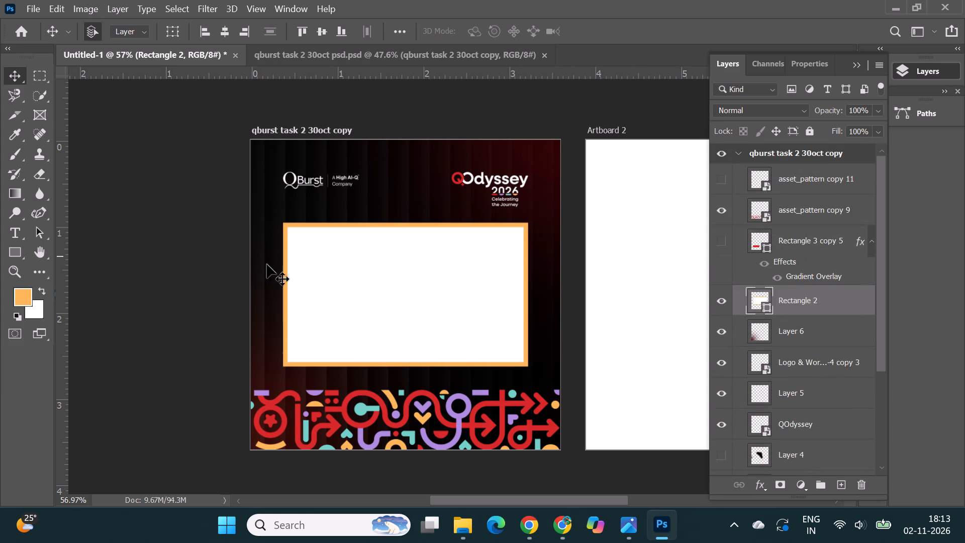
{"action": "left_click", "coordinate": [198, 284]}
{"action": "scroll", "coordinate": [421, 298], "scroll_direction": "up", "scroll_amount": 1, "text": "alt"}
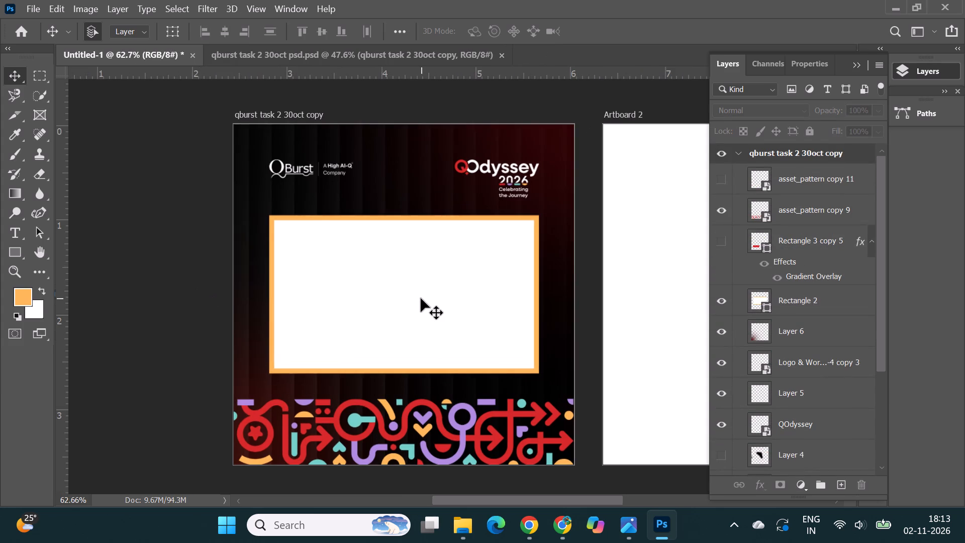
{"action": "scroll", "coordinate": [421, 298], "scroll_direction": "down", "scroll_amount": 1, "text": "alt"}
{"action": "left_click", "coordinate": [180, 326]}
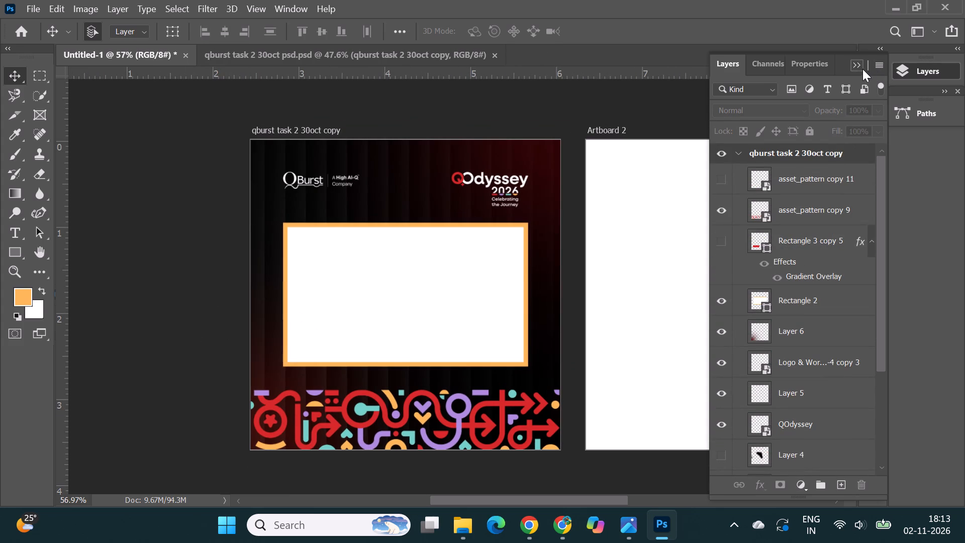
{"action": "left_click", "coordinate": [854, 63]}
Switch to File Explorer and look in the Downloads folder for the exported Background image.
{"action": "left_click", "coordinate": [527, 530]}
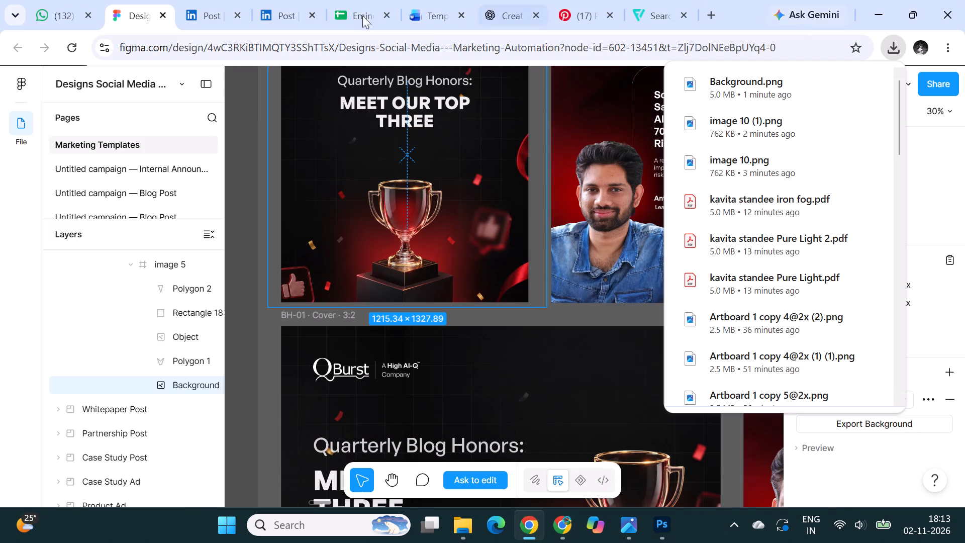
{"action": "left_click", "coordinate": [455, 532]}
{"action": "double_click", "coordinate": [50, 306]}
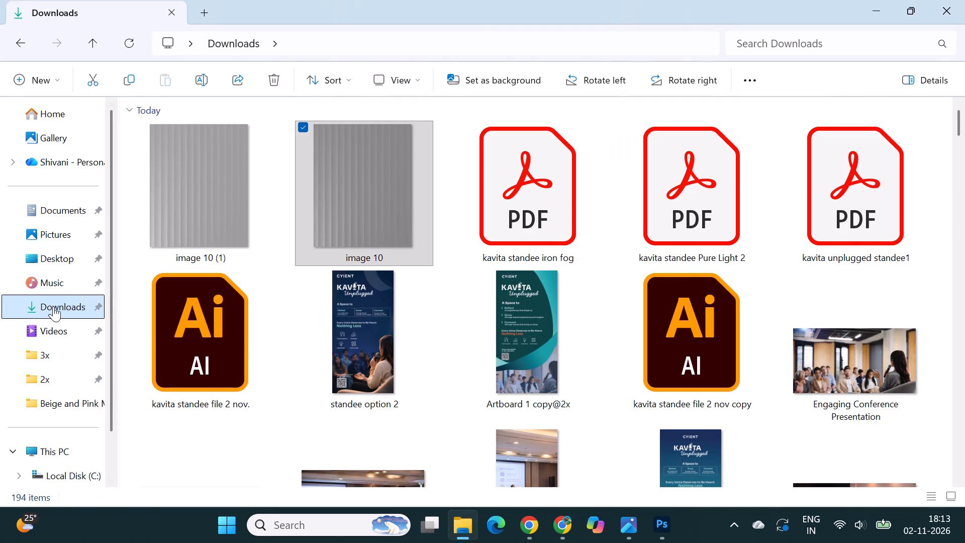
{"action": "scroll", "coordinate": [265, 307], "scroll_direction": "up", "scroll_amount": 4}
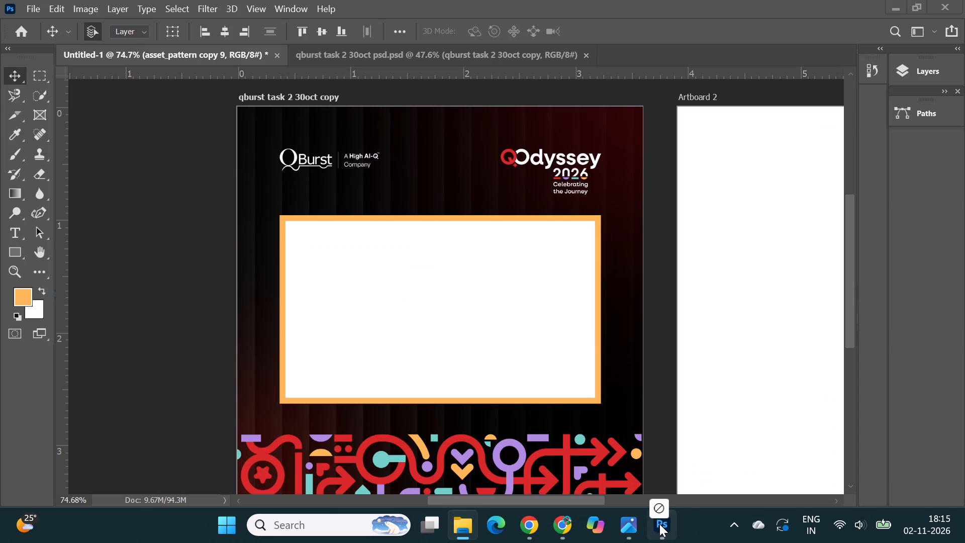
{"action": "left_click_drag", "start_coordinate": [659, 524], "coordinate": [495, 338]}
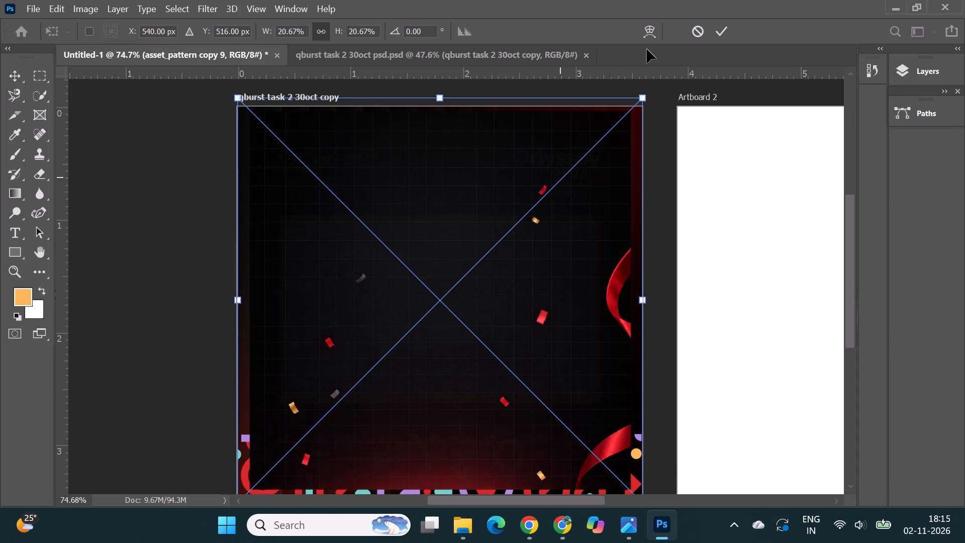
{"action": "left_click", "coordinate": [720, 35]}
Move the Festive Red Ribbon Confetti Grid layer below image 10 in the layer order, directly above Rectangle 1.
{"action": "left_click", "coordinate": [902, 72]}
{"action": "right_click", "coordinate": [414, 191]}
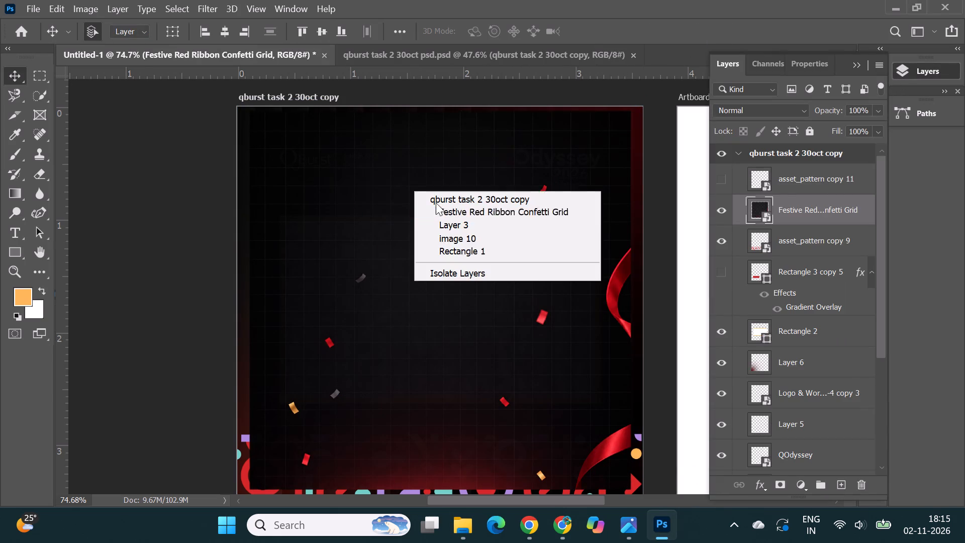
{"action": "left_click", "coordinate": [447, 216]}
{"action": "left_click_drag", "start_coordinate": [779, 206], "coordinate": [779, 404]}
{"action": "scroll", "coordinate": [779, 395], "scroll_direction": "down", "scroll_amount": 3}
{"action": "left_click_drag", "start_coordinate": [792, 331], "coordinate": [795, 433]}
{"action": "scroll", "coordinate": [792, 422], "scroll_direction": "down", "scroll_amount": 4}
{"action": "left_click_drag", "start_coordinate": [799, 347], "coordinate": [802, 421]}
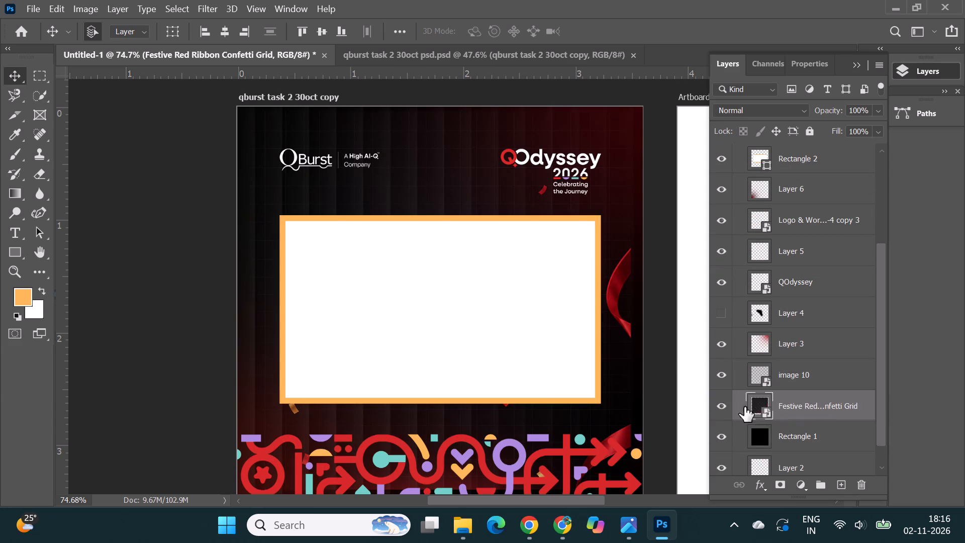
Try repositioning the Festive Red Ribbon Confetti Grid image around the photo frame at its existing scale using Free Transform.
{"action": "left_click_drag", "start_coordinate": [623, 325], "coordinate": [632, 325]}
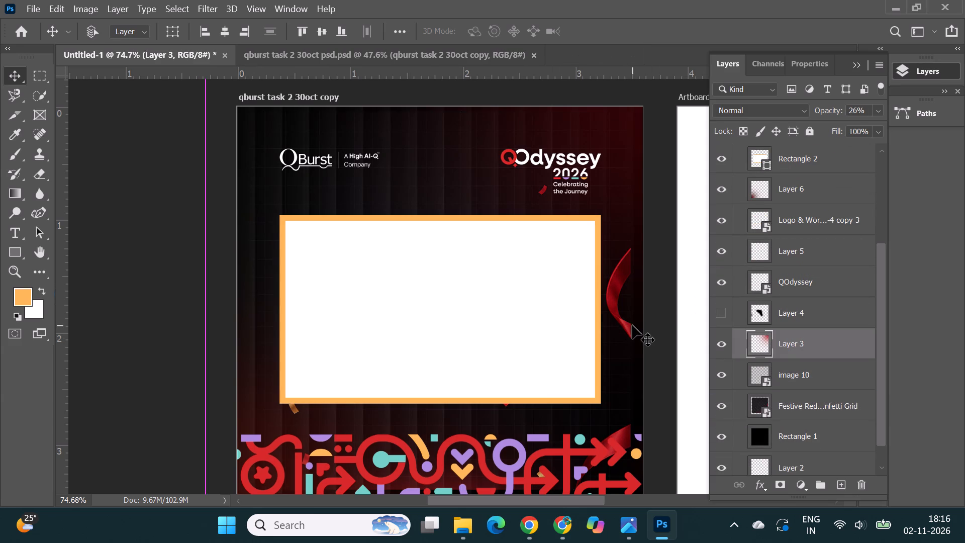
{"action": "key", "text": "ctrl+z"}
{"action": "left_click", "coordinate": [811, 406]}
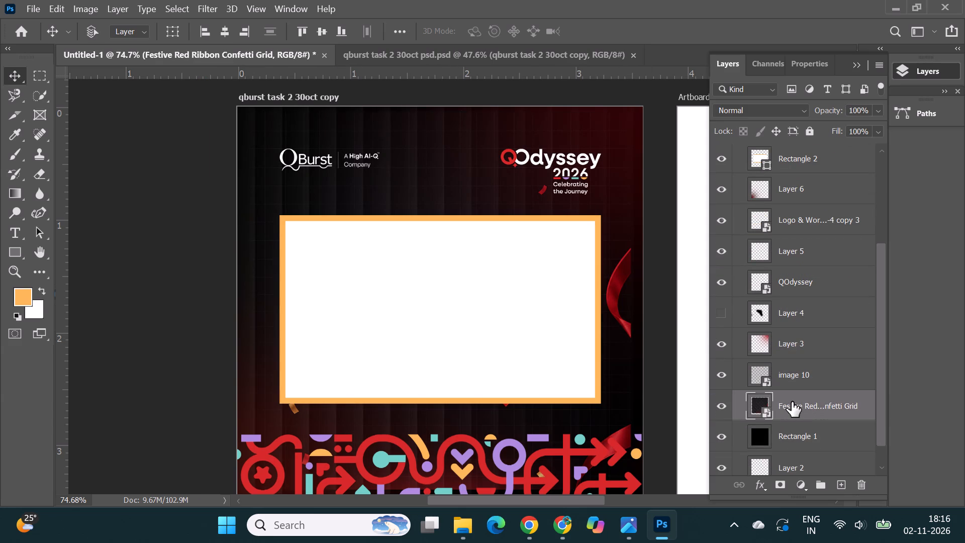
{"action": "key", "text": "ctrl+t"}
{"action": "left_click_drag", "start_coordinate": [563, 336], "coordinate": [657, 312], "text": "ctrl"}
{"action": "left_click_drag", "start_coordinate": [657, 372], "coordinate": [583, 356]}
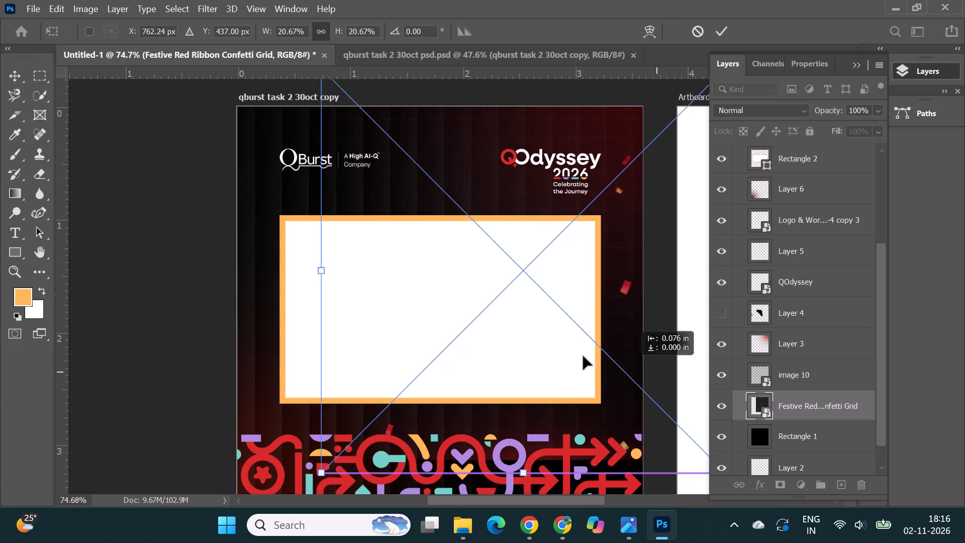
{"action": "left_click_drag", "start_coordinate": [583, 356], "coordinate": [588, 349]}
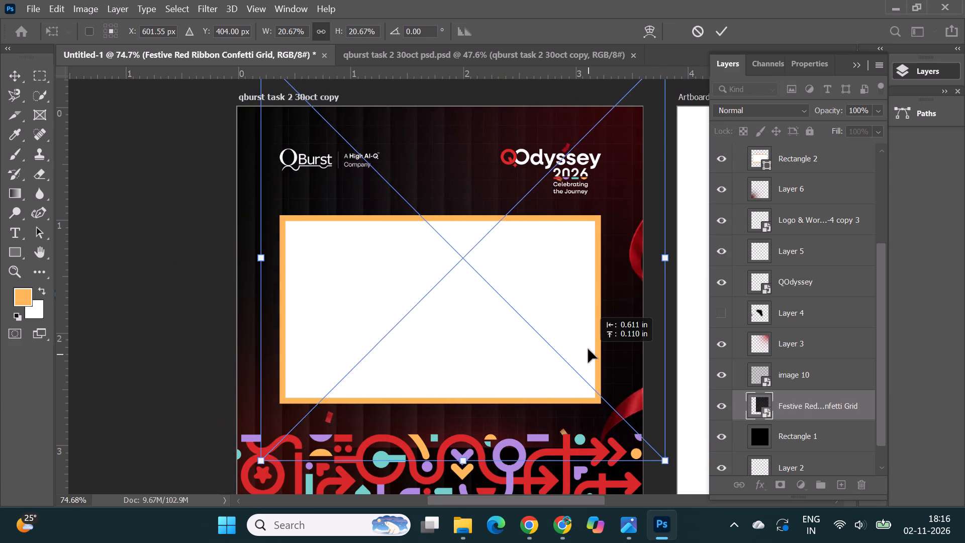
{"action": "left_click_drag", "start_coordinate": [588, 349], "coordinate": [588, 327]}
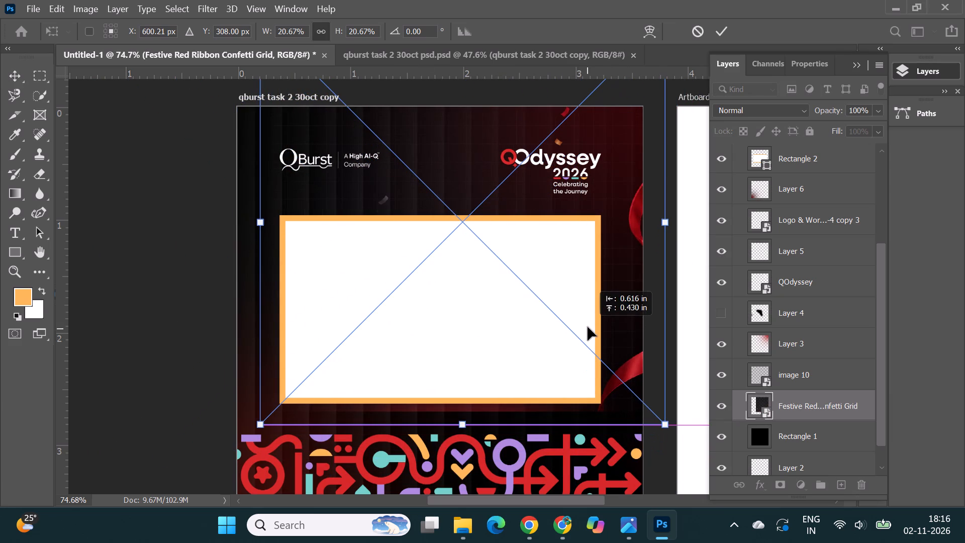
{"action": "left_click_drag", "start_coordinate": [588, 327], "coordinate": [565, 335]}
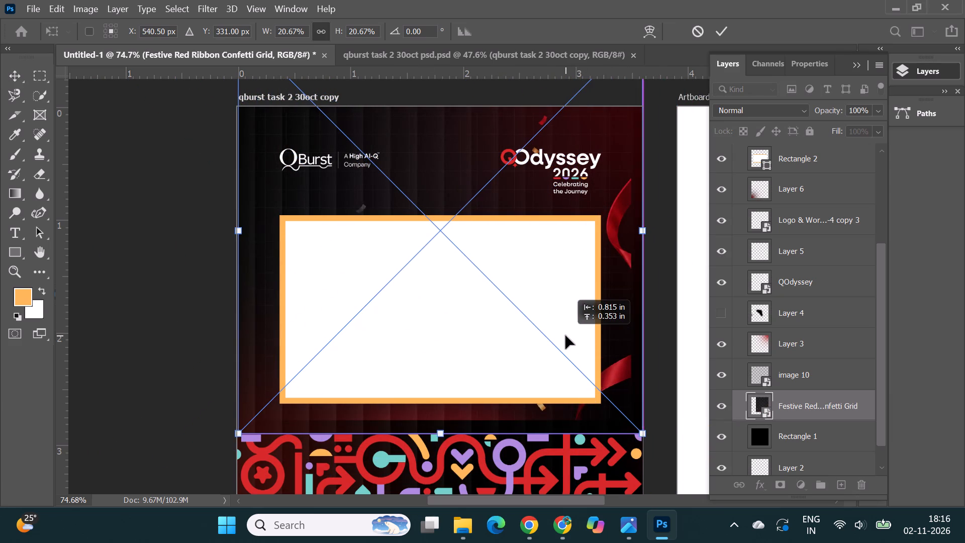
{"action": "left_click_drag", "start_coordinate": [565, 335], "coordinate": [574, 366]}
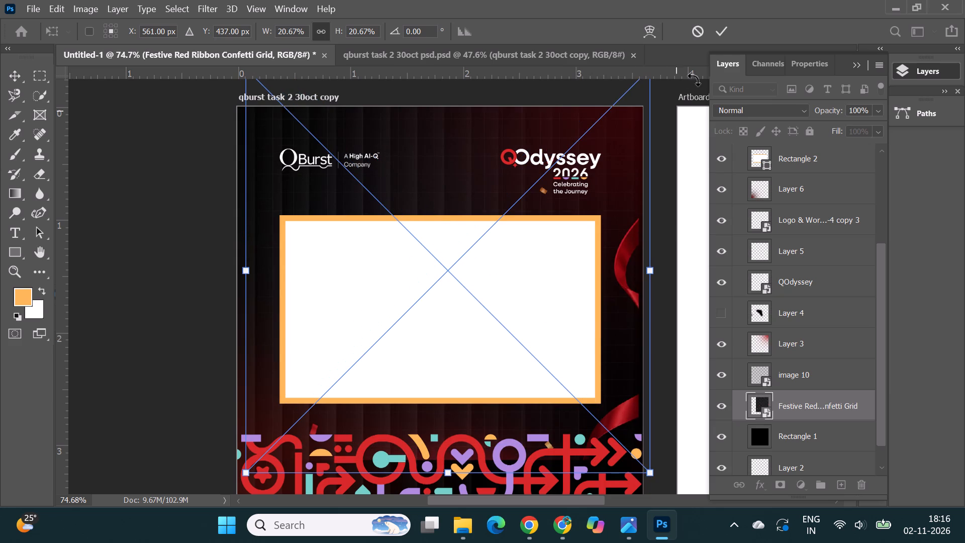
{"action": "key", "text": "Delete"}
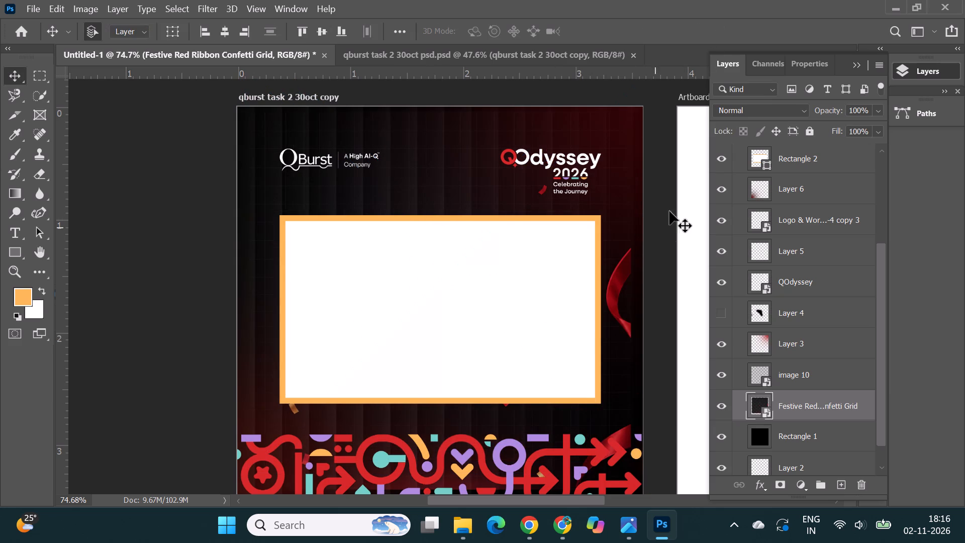
Undo the Festive Red Ribbon Confetti Grid layer's reordering and placement, removing the image from the qburst task 2 30oct copy artboard.
{"action": "key", "text": "ctrl+z"}
{"action": "left_click", "coordinate": [129, 261]}
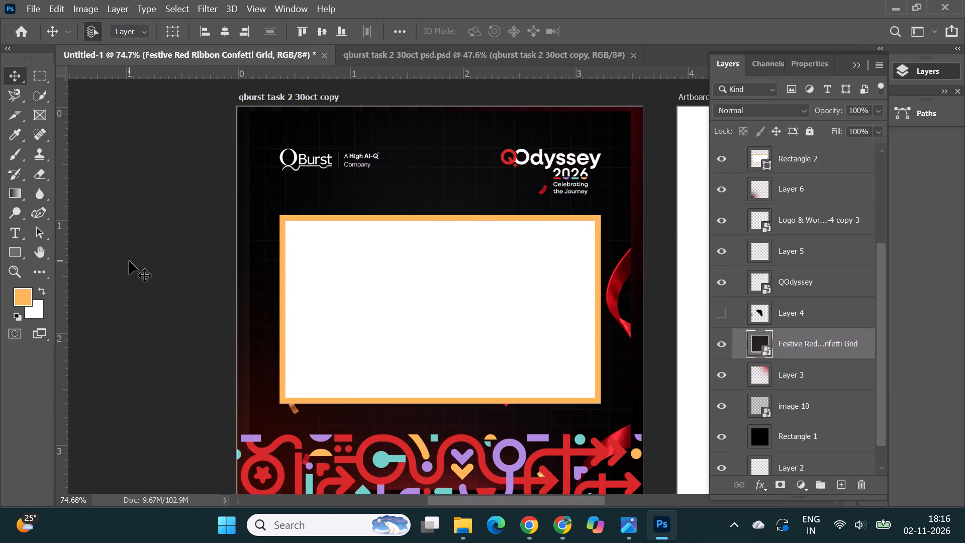
{"action": "key", "text": "ctrl+z"}
{"action": "key", "text": "ctrl+z"}
{"action": "key", "text": "ctrl+z"}
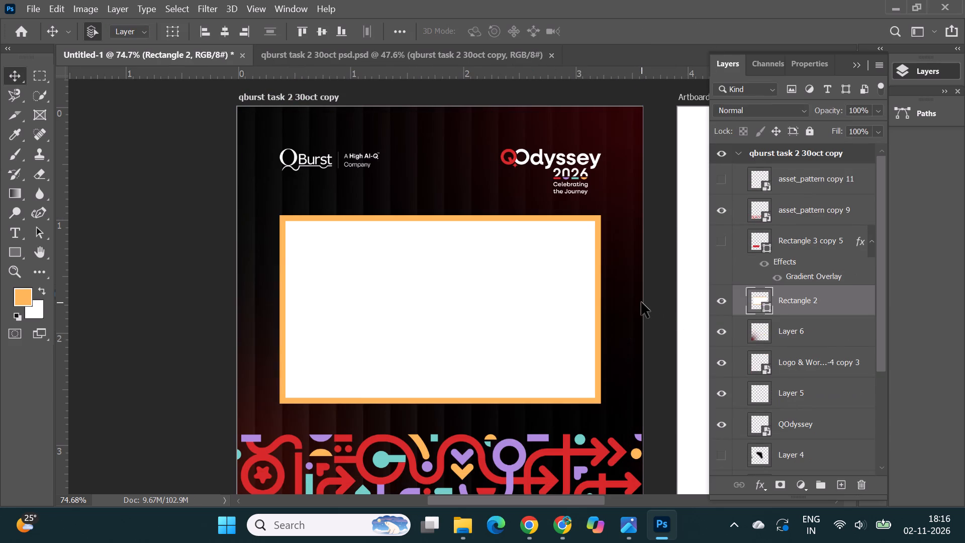
{"action": "left_click", "coordinate": [146, 248]}
{"action": "scroll", "coordinate": [146, 248], "scroll_direction": "down", "scroll_amount": 2}
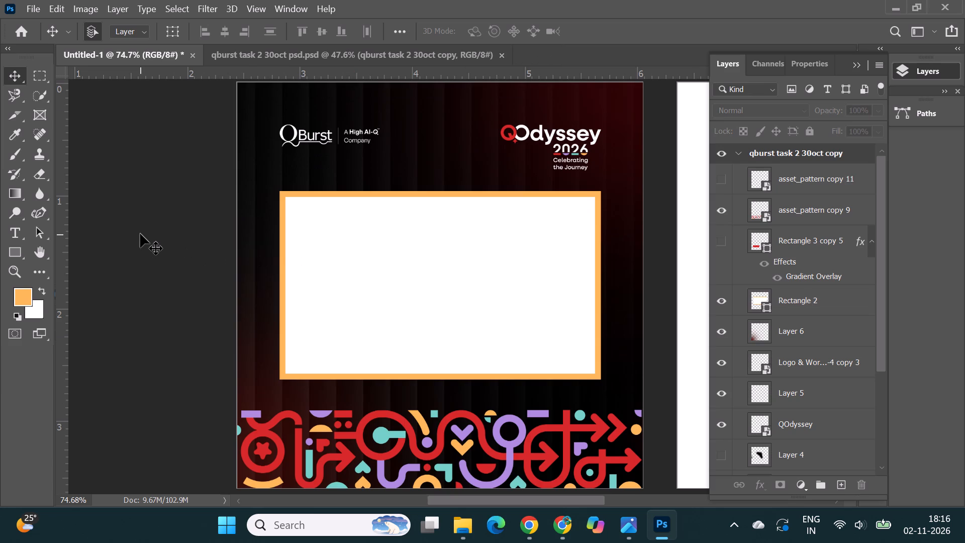
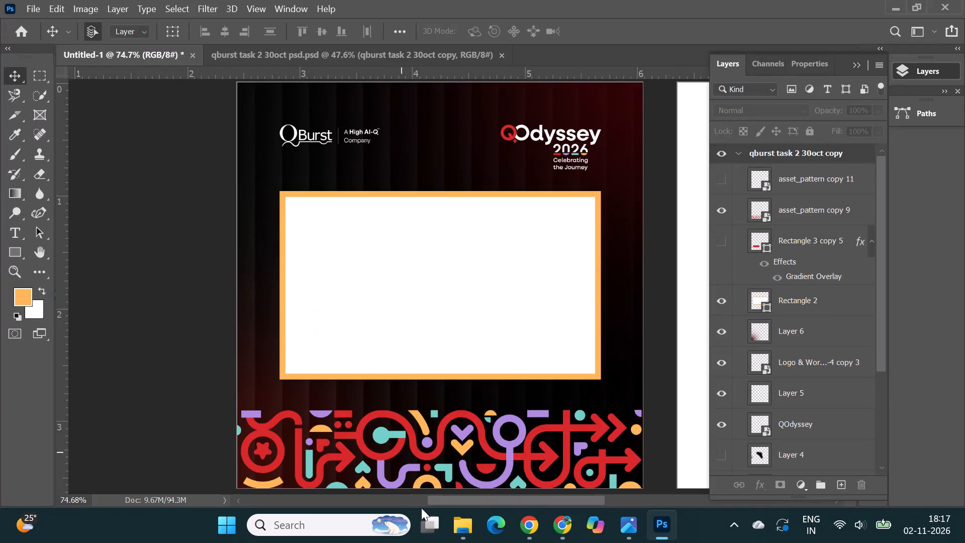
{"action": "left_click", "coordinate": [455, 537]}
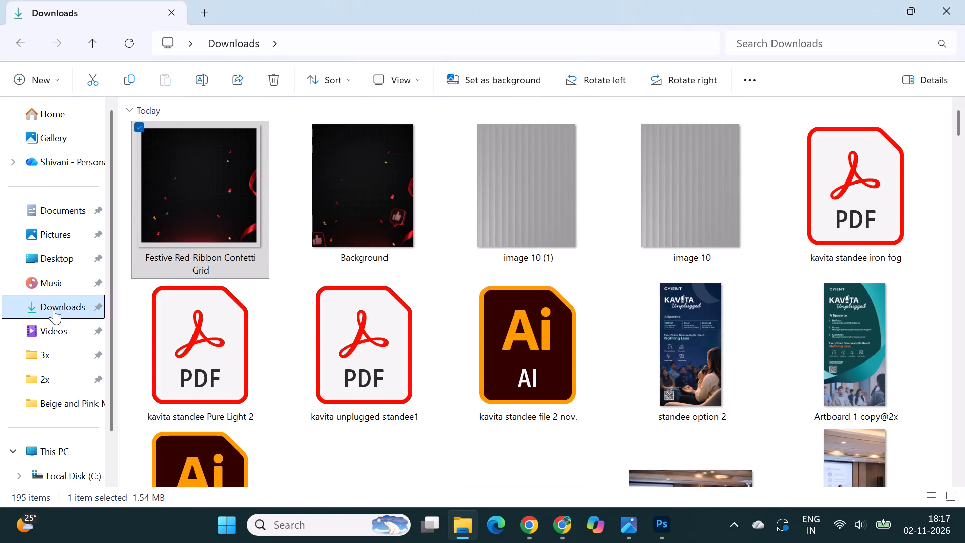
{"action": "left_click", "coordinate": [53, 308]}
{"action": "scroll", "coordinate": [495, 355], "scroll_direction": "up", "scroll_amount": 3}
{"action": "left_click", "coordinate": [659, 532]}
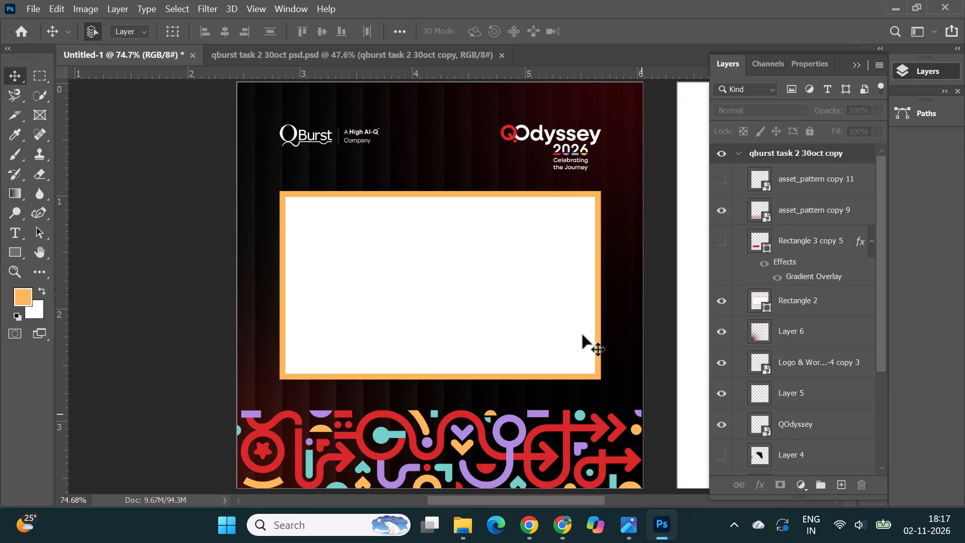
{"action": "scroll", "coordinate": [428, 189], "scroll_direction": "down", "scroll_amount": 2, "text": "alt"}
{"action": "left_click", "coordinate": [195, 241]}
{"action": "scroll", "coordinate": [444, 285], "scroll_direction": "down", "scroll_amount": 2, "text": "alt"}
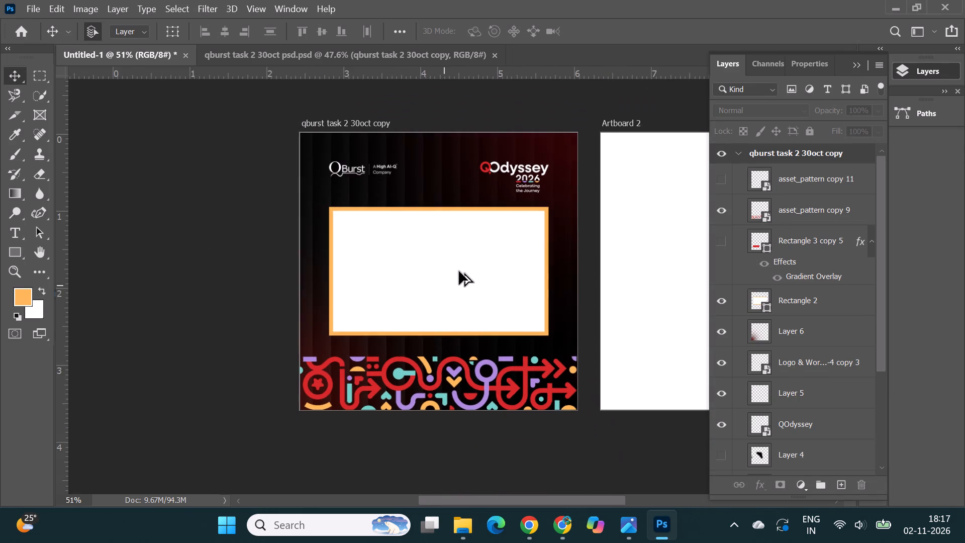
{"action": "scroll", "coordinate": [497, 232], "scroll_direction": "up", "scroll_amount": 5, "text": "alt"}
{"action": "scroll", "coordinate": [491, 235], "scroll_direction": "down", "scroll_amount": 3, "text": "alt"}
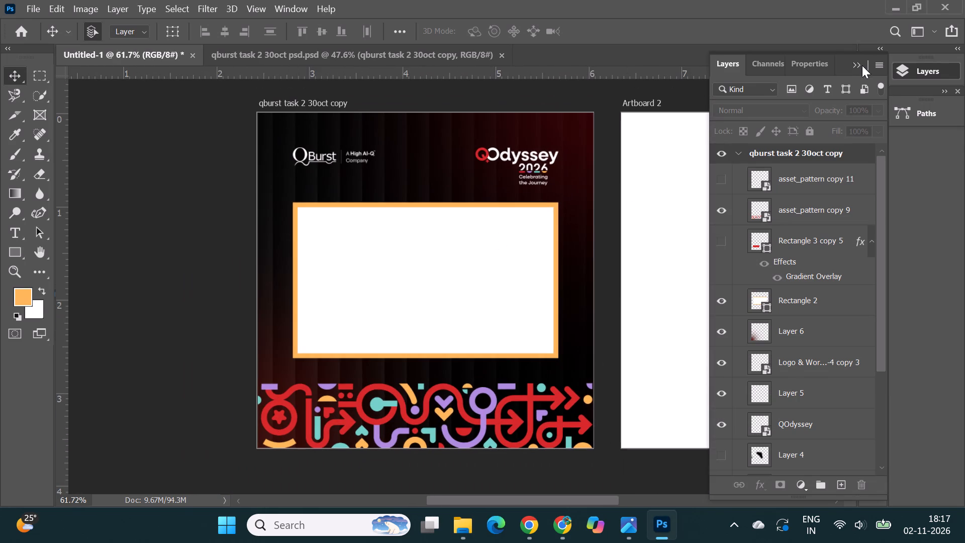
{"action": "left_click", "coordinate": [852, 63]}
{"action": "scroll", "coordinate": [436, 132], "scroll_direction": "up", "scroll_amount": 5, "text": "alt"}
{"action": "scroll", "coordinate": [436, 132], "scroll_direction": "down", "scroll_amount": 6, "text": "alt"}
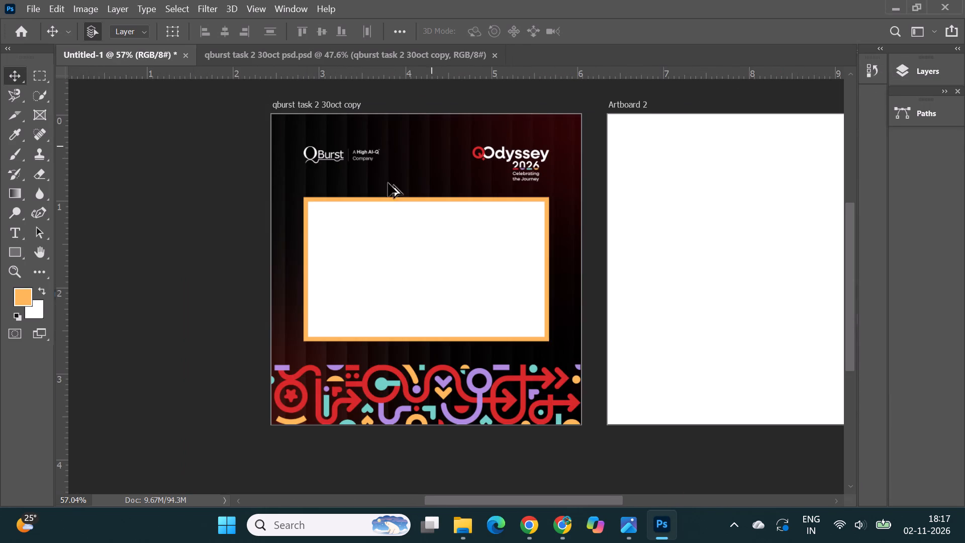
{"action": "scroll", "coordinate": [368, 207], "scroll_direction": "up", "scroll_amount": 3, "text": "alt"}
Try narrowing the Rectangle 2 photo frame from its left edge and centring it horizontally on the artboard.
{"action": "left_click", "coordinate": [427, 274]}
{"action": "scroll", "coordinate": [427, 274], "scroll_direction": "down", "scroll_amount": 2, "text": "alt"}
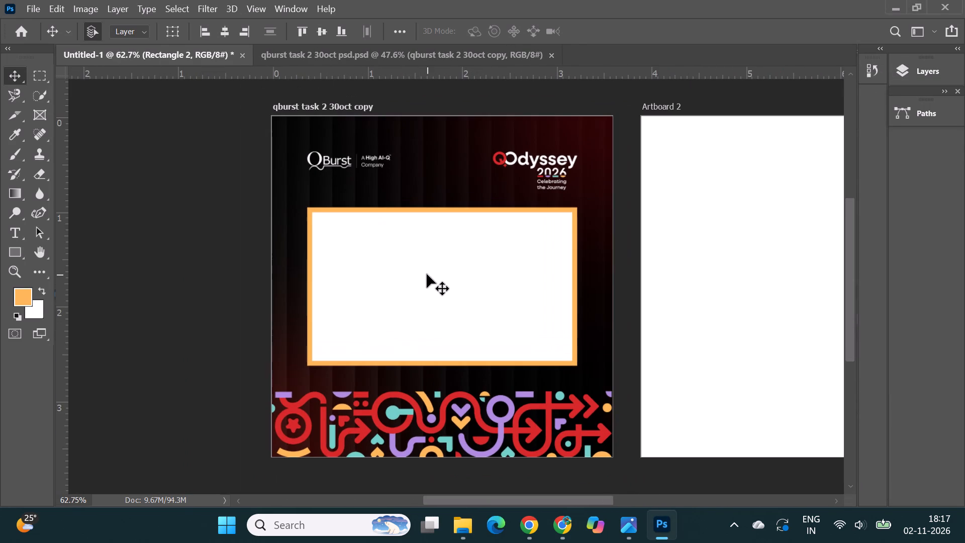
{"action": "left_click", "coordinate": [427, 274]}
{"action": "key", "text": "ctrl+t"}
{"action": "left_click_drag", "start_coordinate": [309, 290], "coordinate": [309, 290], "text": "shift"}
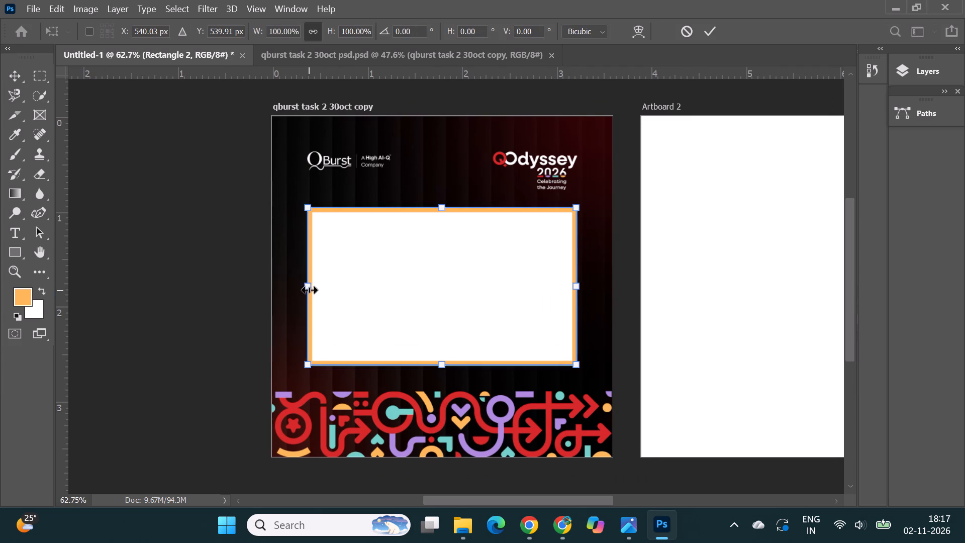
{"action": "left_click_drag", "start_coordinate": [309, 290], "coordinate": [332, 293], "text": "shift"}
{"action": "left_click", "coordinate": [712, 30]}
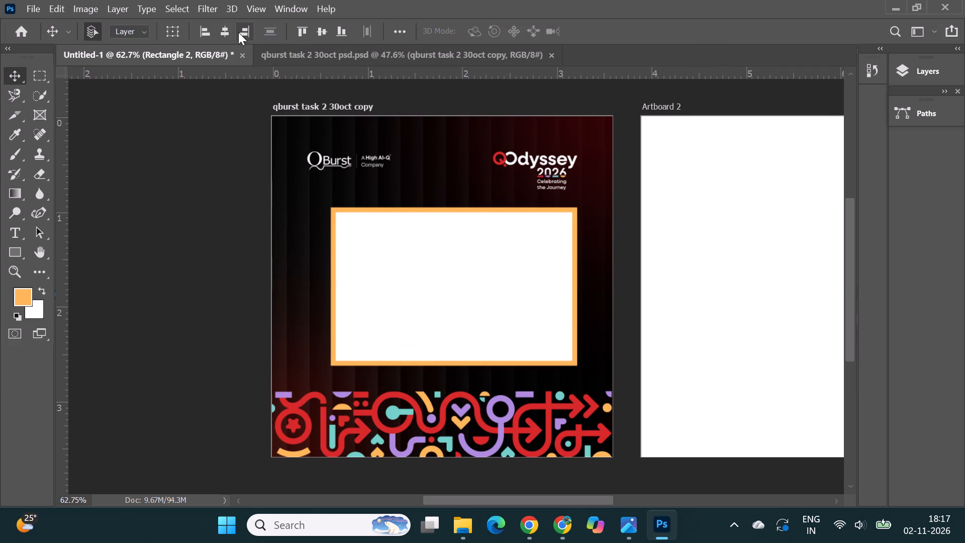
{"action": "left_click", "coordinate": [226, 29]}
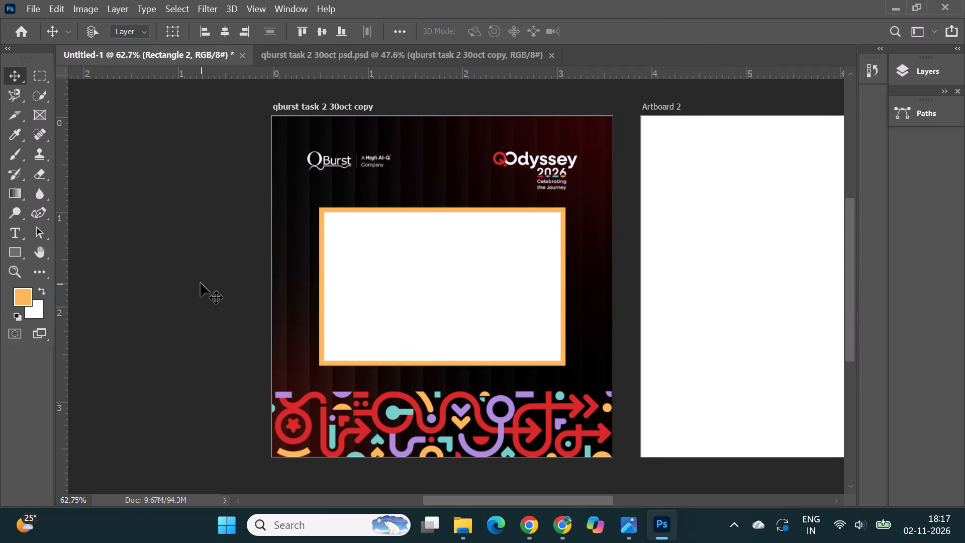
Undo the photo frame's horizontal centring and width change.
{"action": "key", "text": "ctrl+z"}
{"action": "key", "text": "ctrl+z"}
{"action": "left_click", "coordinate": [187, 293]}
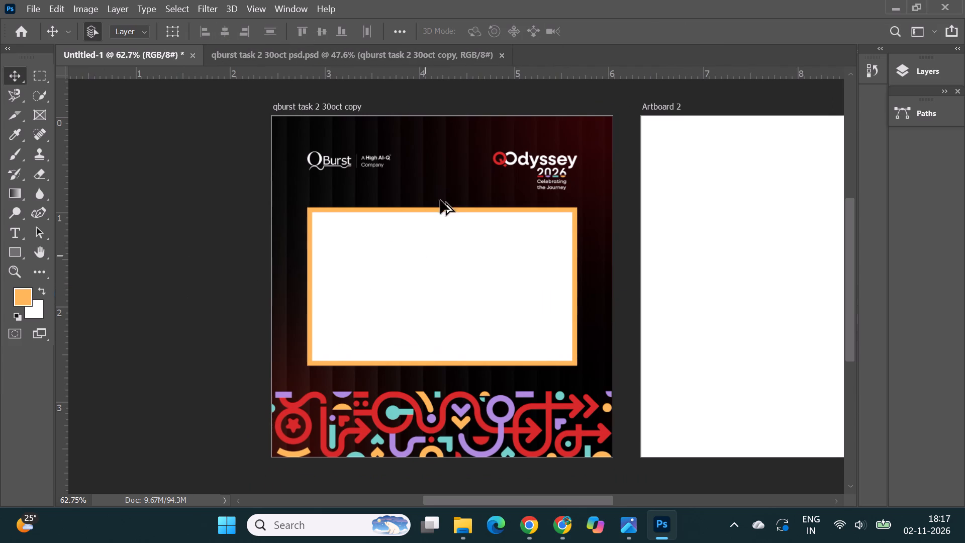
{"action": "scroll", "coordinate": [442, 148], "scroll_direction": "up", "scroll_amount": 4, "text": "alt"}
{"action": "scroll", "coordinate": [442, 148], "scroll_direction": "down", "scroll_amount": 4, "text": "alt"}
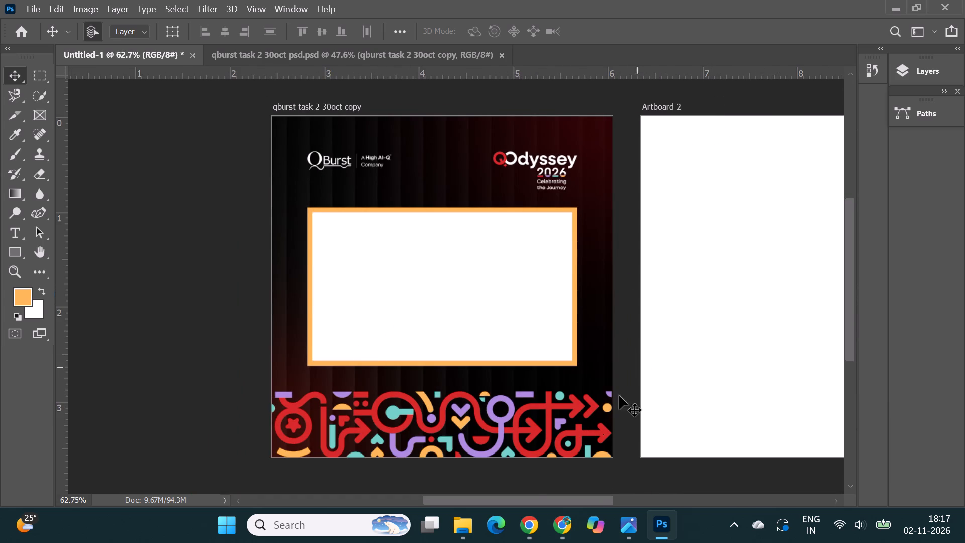
Switch to Chrome and search Google Images for "red ribbon" in a new tab.
{"action": "left_click", "coordinate": [524, 520]}
{"action": "left_click", "coordinate": [710, 14]}
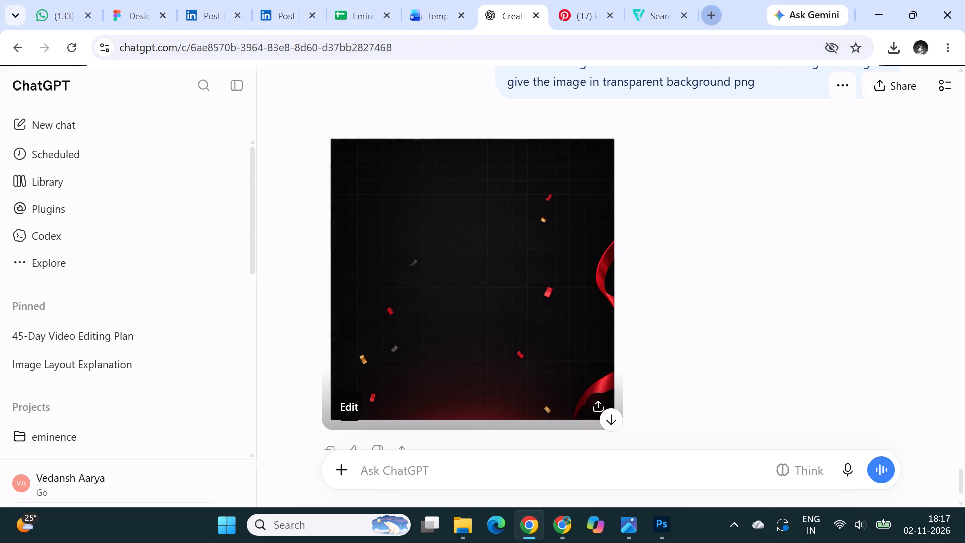
{"action": "left_click", "coordinate": [452, 274]}
{"action": "type", "text": "red"}
{"action": "key", "text": "space"}
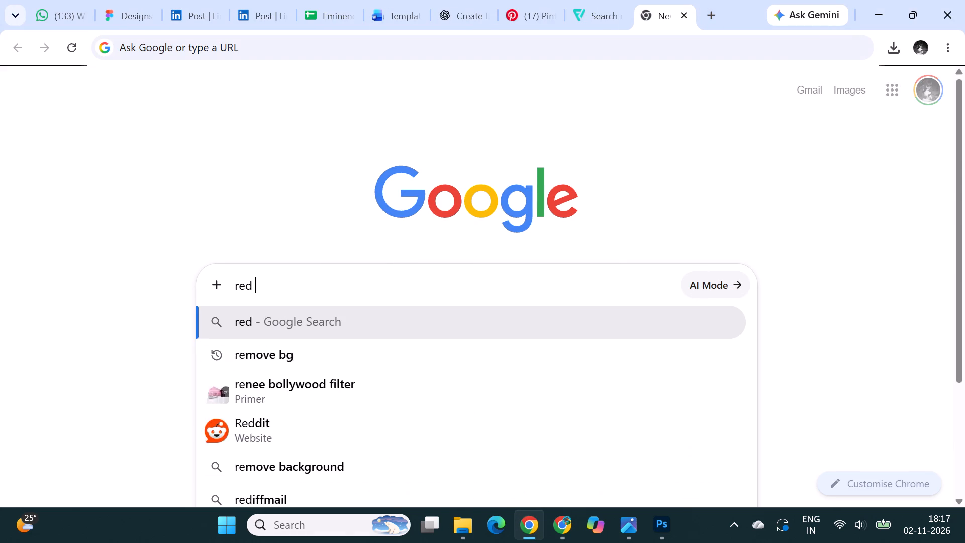
{"action": "type", "text": "ribbon"}
{"action": "key", "text": "Return"}
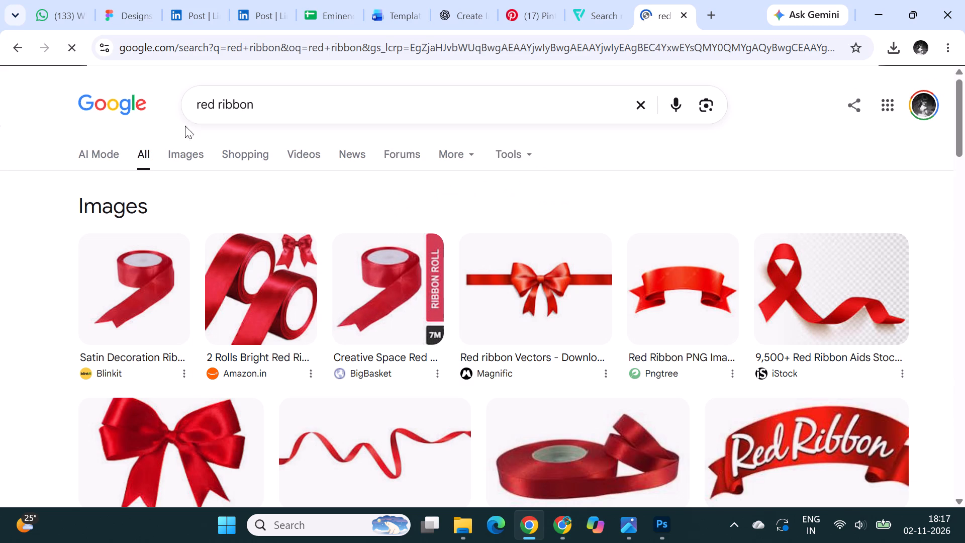
{"action": "left_click", "coordinate": [200, 157]}
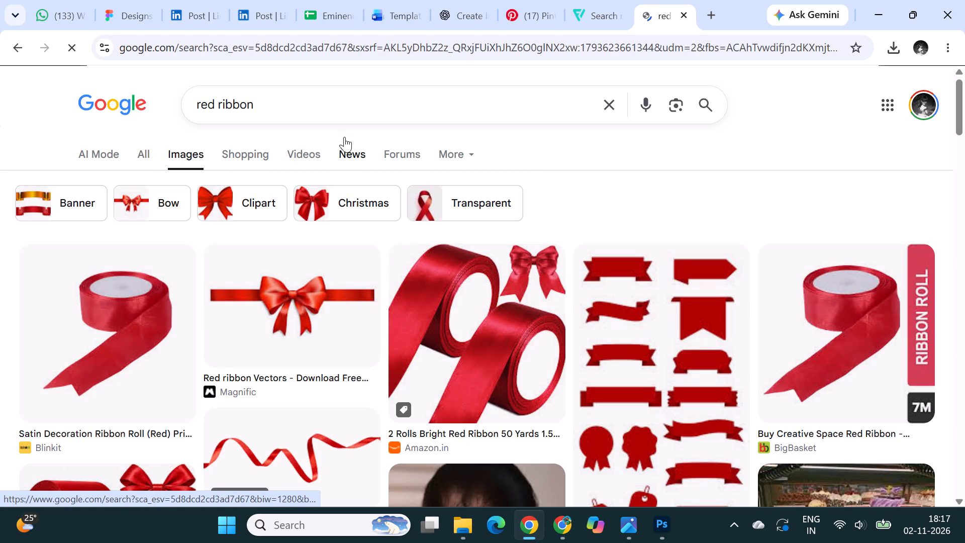
Look through the red ribbon image results for a ribbon graphic that could suit the template's background.
{"action": "scroll", "coordinate": [344, 137], "scroll_direction": "down", "scroll_amount": 2}
{"action": "scroll", "coordinate": [300, 186], "scroll_direction": "down", "scroll_amount": 4}
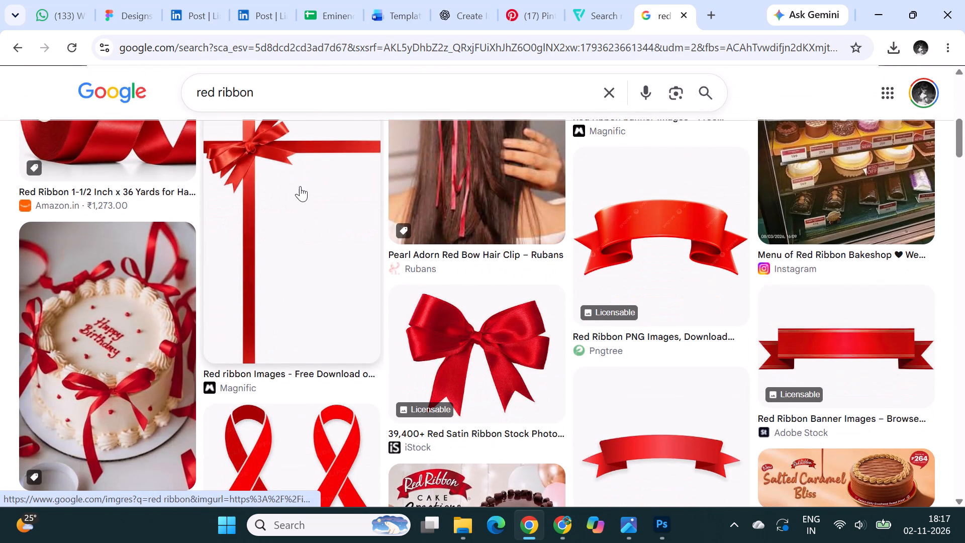
{"action": "scroll", "coordinate": [300, 186], "scroll_direction": "down", "scroll_amount": 7}
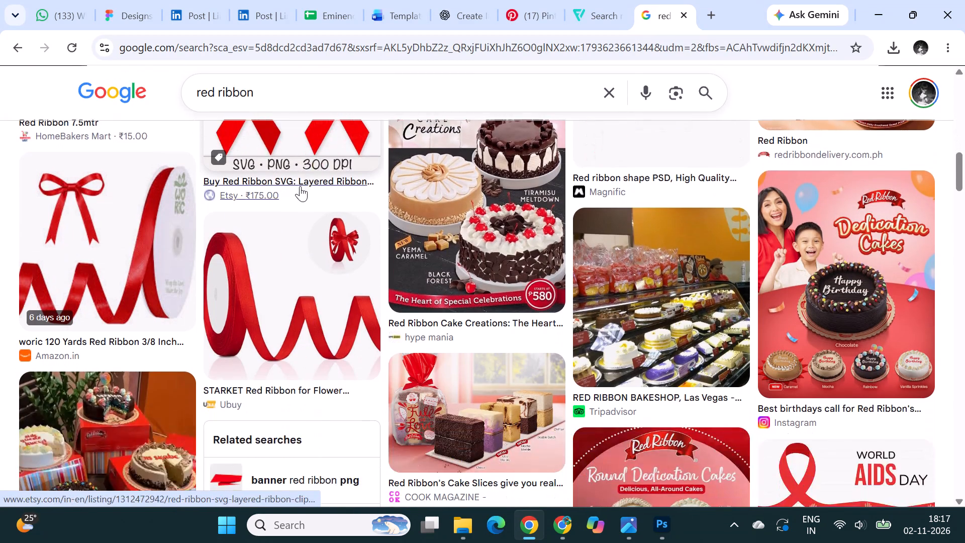
{"action": "scroll", "coordinate": [300, 186], "scroll_direction": "down", "scroll_amount": 2}
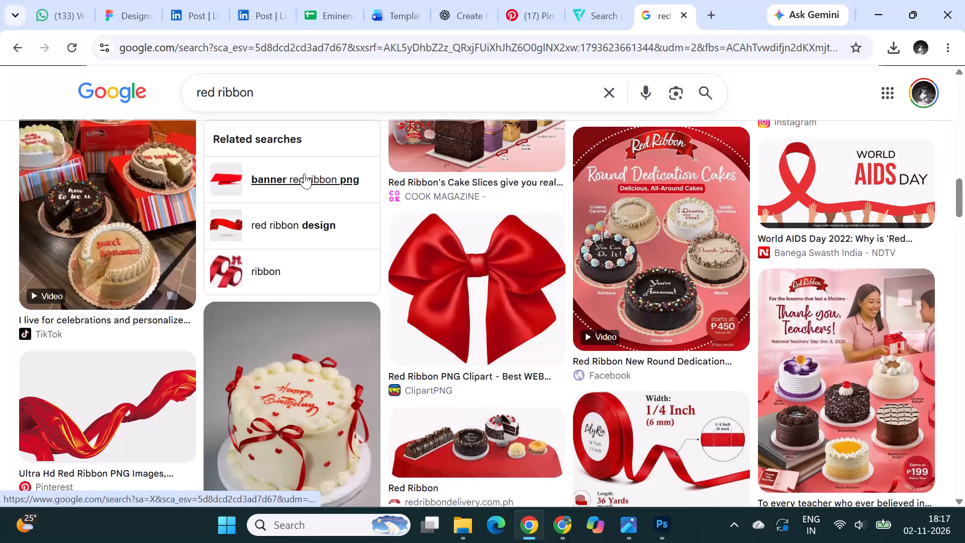
{"action": "scroll", "coordinate": [311, 207], "scroll_direction": "down", "scroll_amount": 3}
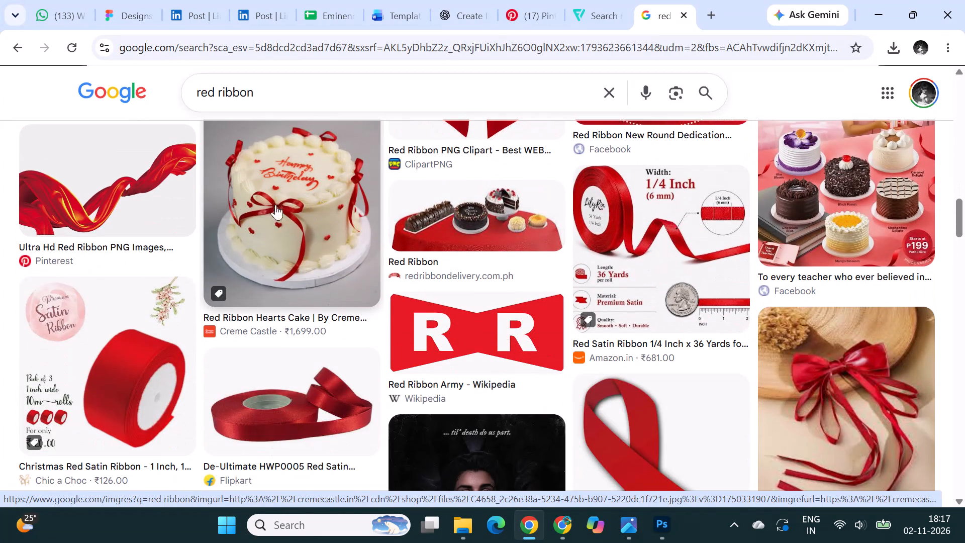
{"action": "scroll", "coordinate": [358, 189], "scroll_direction": "down", "scroll_amount": 4}
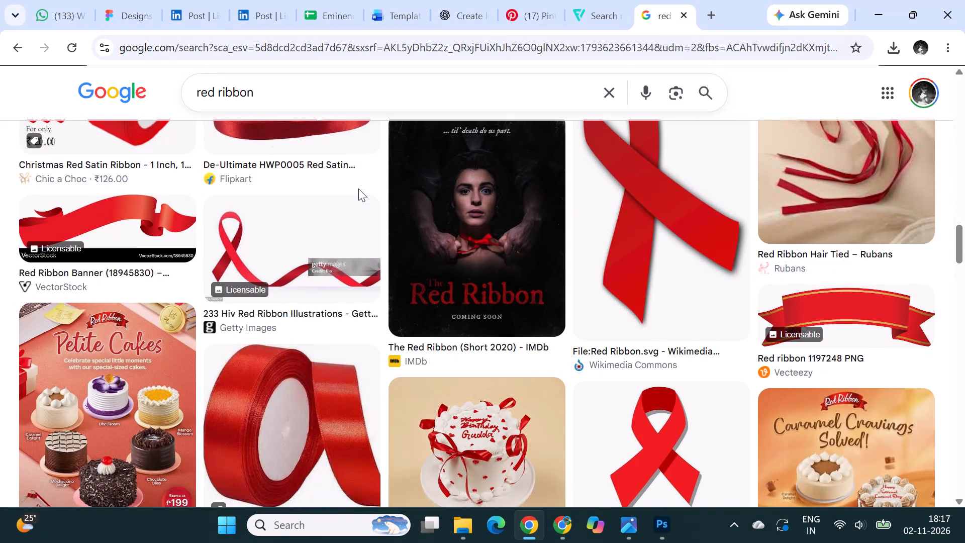
{"action": "scroll", "coordinate": [358, 189], "scroll_direction": "down", "scroll_amount": 4}
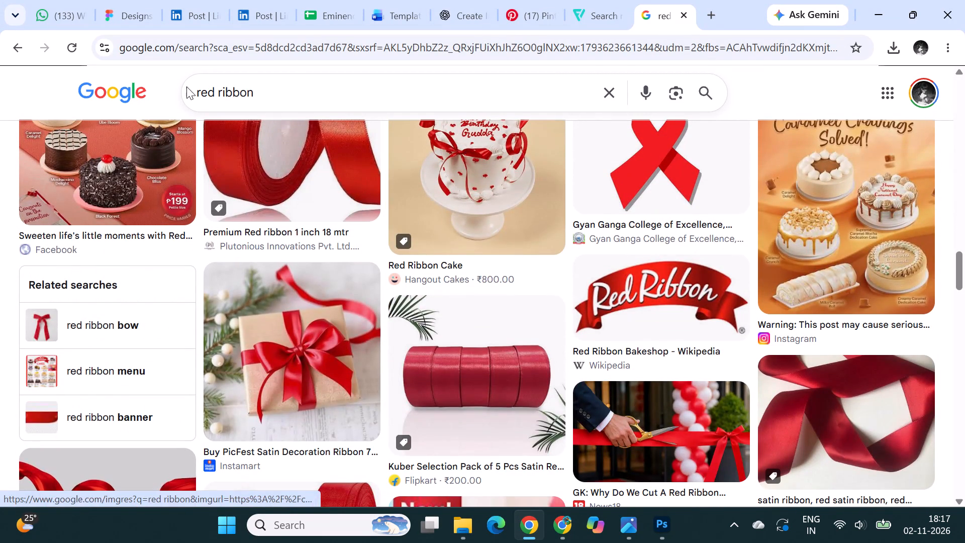
Refine the image search to "red ribbon 3d png" and preview the curled 3D red ribbon from Magnific.
{"action": "left_click", "coordinate": [287, 90]}
{"action": "key", "text": "space"}
{"action": "type", "text": "3d png"}
{"action": "key", "text": "Return"}
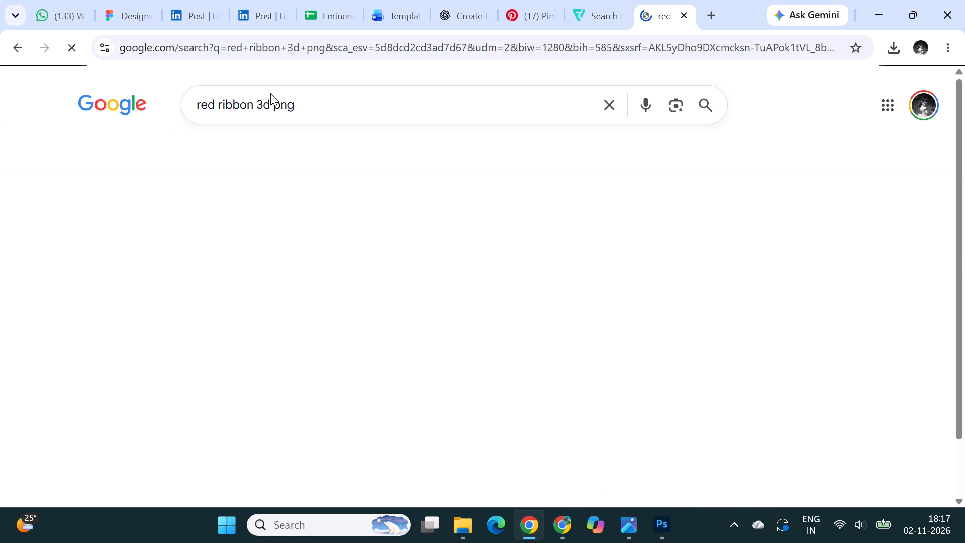
{"action": "scroll", "coordinate": [308, 126], "scroll_direction": "down", "scroll_amount": 2}
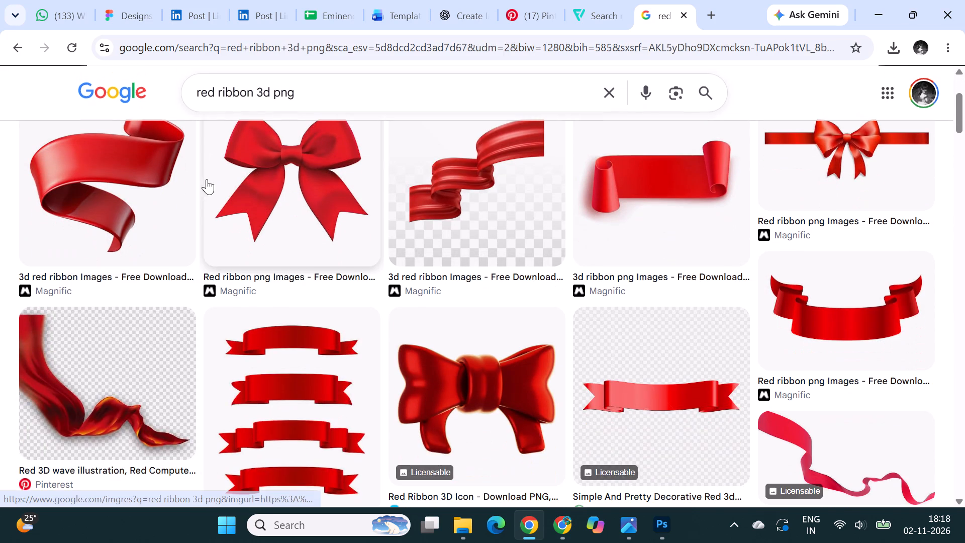
{"action": "left_click", "coordinate": [137, 183]}
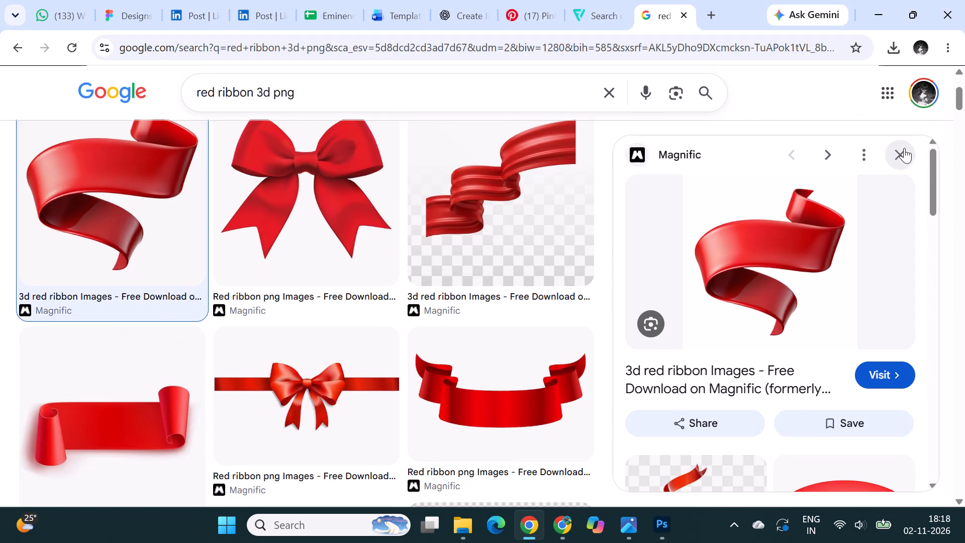
{"action": "left_click", "coordinate": [904, 148]}
{"action": "scroll", "coordinate": [536, 219], "scroll_direction": "down", "scroll_amount": 3}
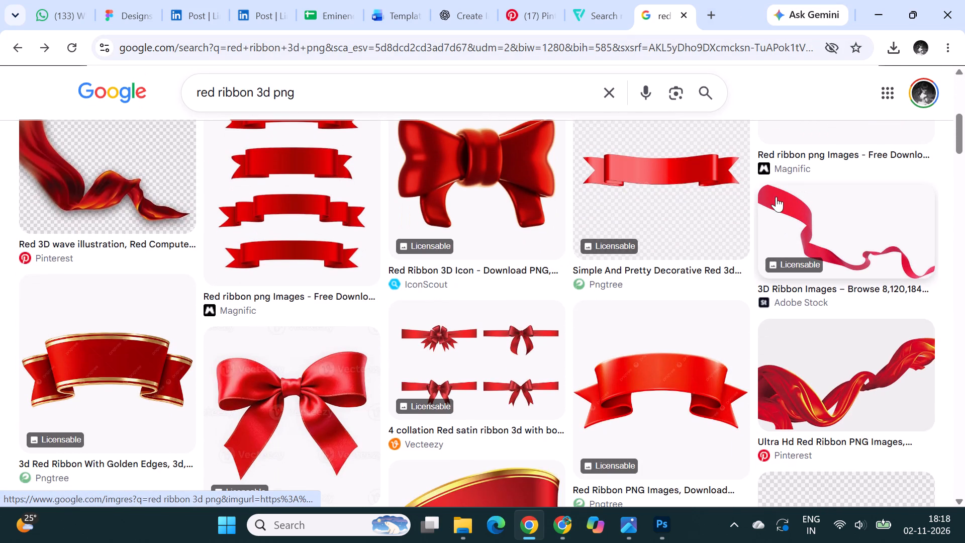
{"action": "left_click", "coordinate": [776, 197]}
Switch back to Photoshop and examine the layout of the qburst task 2 30oct copy artboard.
{"action": "left_click", "coordinate": [661, 521]}
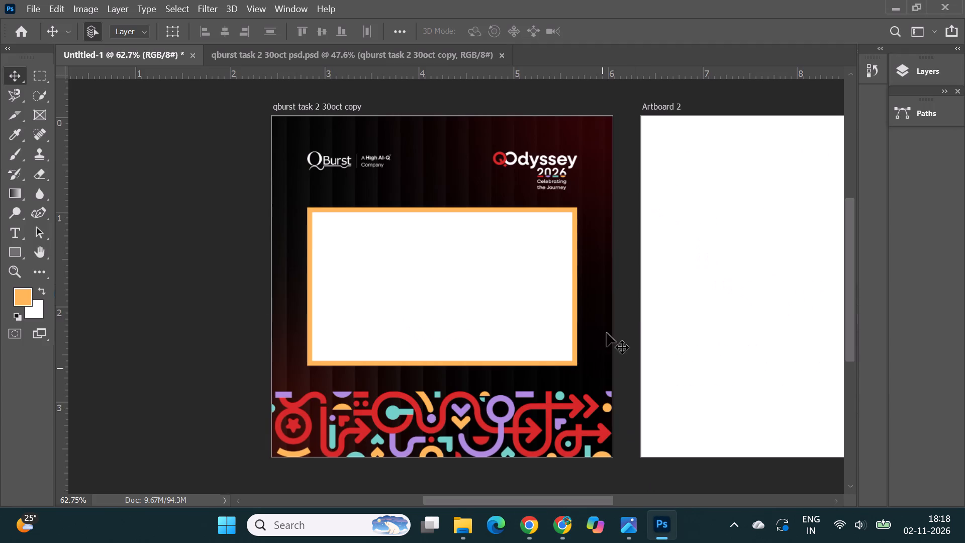
{"action": "scroll", "coordinate": [575, 219], "scroll_direction": "down", "scroll_amount": 2}
{"action": "scroll", "coordinate": [488, 160], "scroll_direction": "up", "scroll_amount": 4, "text": "alt"}
{"action": "scroll", "coordinate": [418, 263], "scroll_direction": "down", "scroll_amount": 4, "text": "alt"}
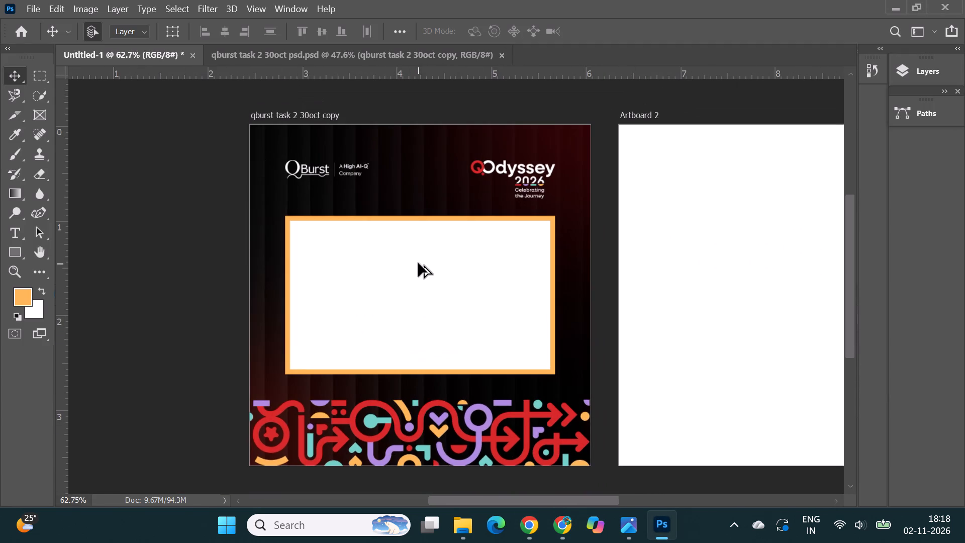
{"action": "scroll", "coordinate": [418, 269], "scroll_direction": "up", "scroll_amount": 2, "text": "alt"}
{"action": "scroll", "coordinate": [453, 207], "scroll_direction": "down", "scroll_amount": 1, "text": "alt"}
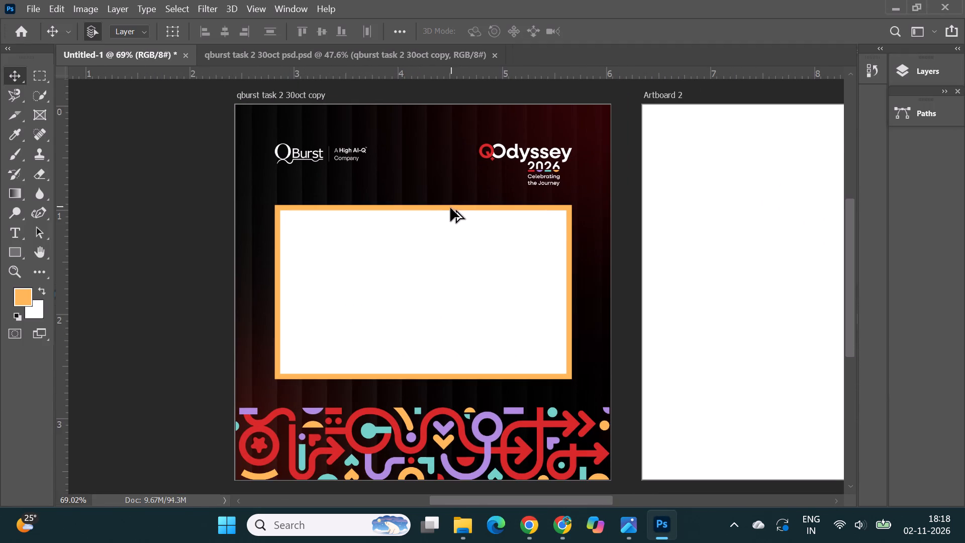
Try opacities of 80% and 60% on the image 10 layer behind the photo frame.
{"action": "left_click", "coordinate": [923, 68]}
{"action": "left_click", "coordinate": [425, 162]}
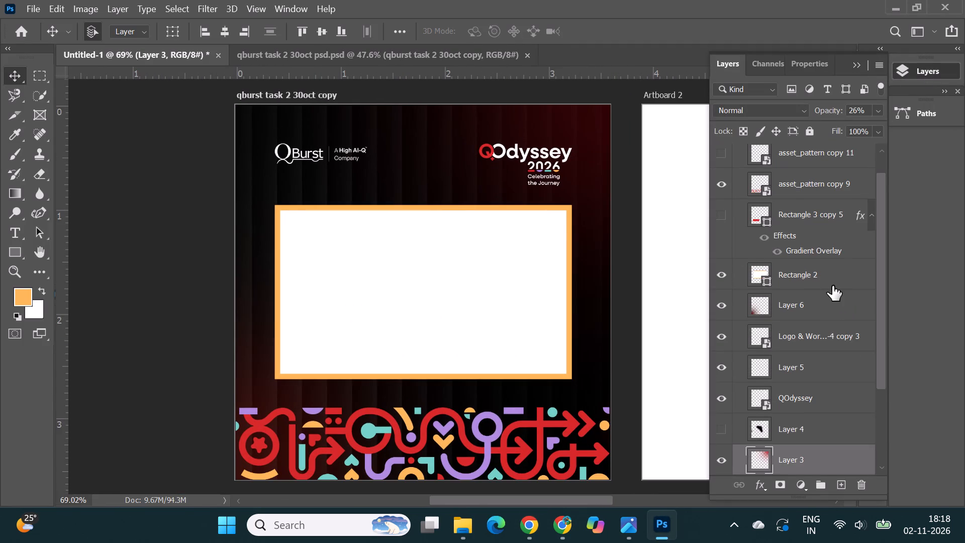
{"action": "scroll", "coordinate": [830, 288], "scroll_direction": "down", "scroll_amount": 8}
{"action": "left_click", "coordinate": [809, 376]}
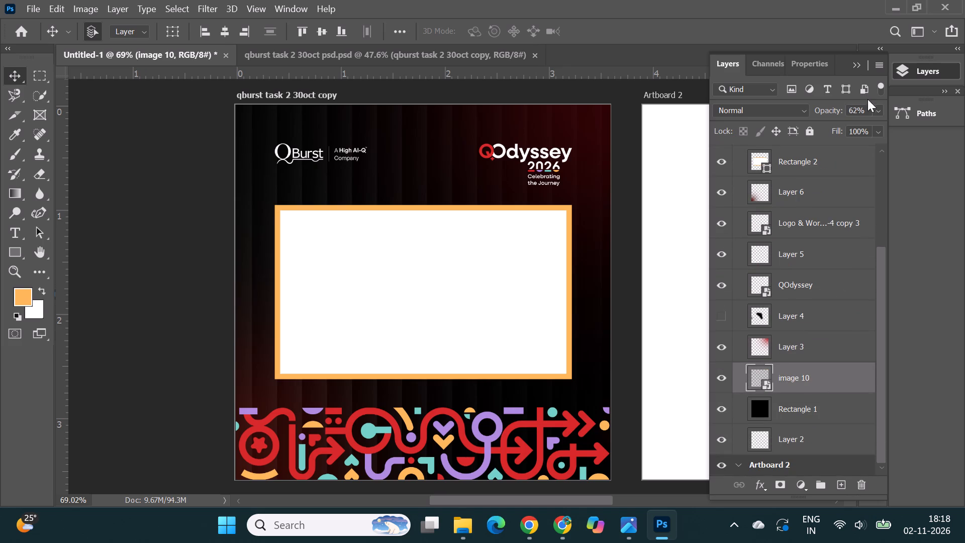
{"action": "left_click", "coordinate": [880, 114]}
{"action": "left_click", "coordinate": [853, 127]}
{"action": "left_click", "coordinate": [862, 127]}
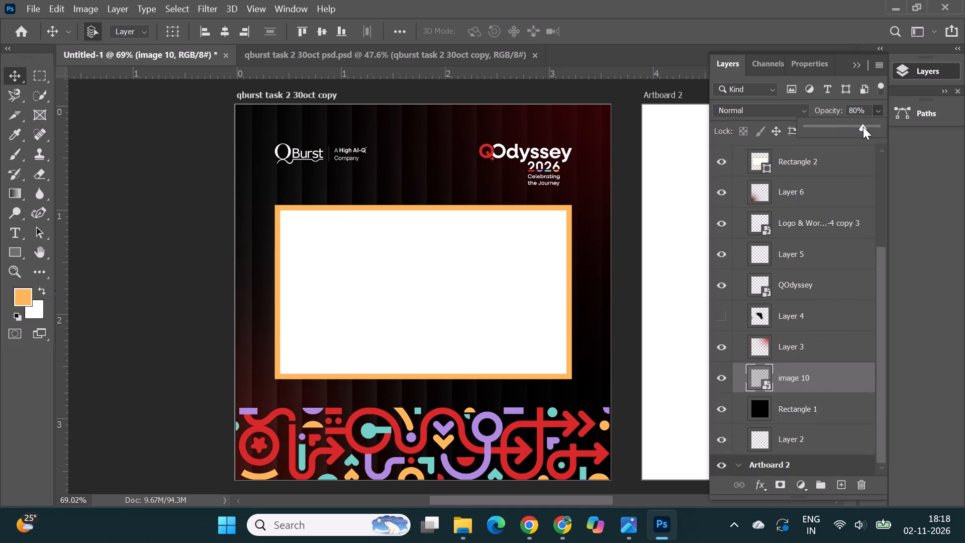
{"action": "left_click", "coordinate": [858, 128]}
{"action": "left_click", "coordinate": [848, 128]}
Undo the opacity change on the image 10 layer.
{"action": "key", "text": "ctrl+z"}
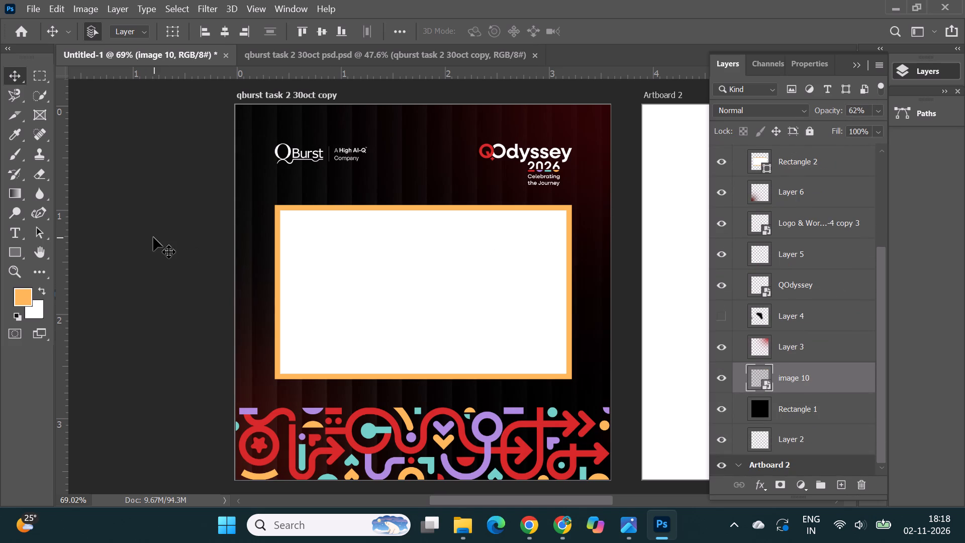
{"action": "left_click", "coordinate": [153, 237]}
Set the opacity of Layer 3, the red glow in the artboard's upper-right corner, to 25%.
{"action": "left_click", "coordinate": [574, 128]}
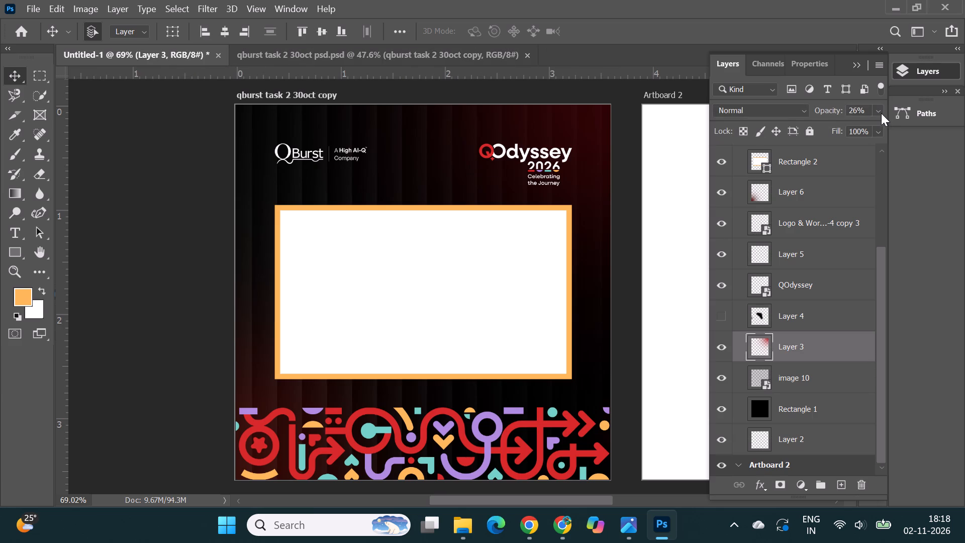
{"action": "left_click", "coordinate": [881, 112]}
{"action": "left_click", "coordinate": [844, 126]}
{"action": "left_click", "coordinate": [837, 128]}
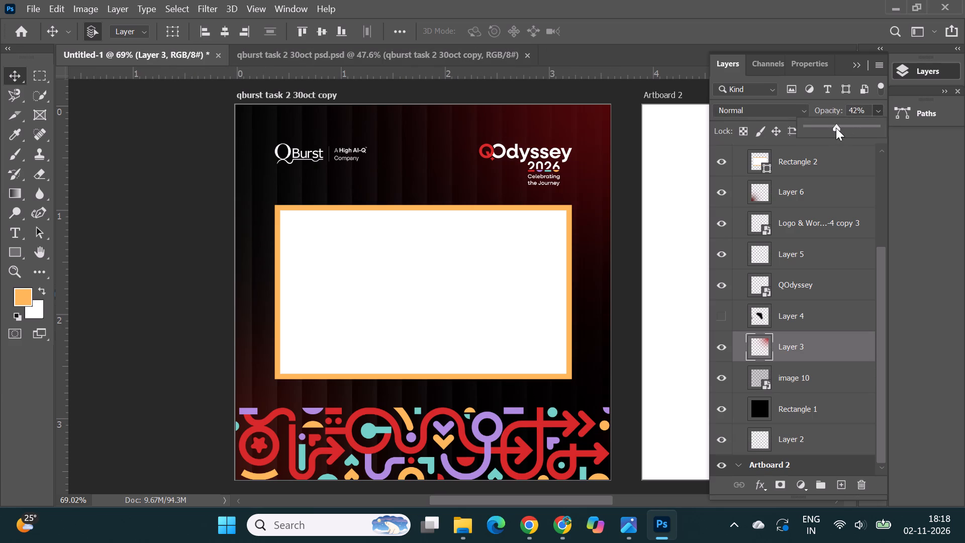
{"action": "left_click", "coordinate": [831, 129]}
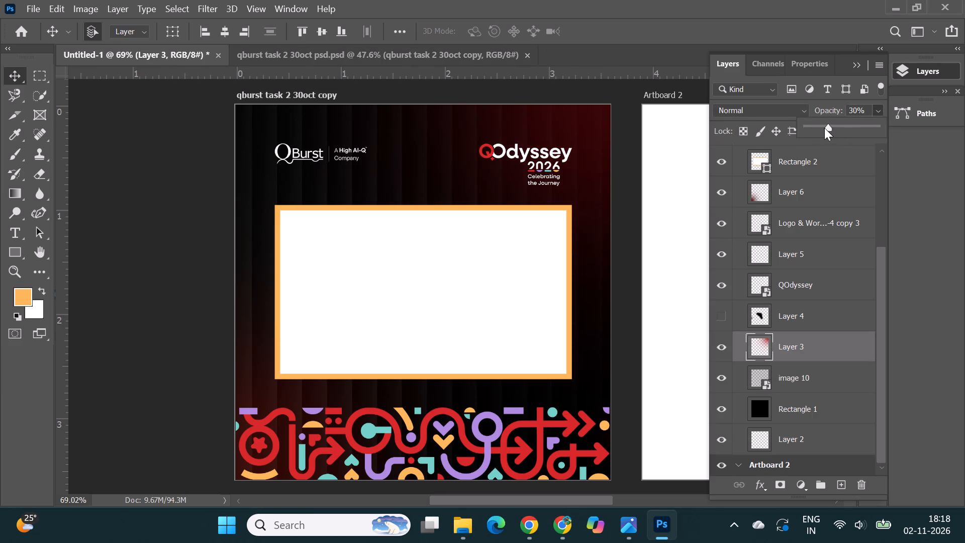
{"action": "left_click", "coordinate": [832, 128]}
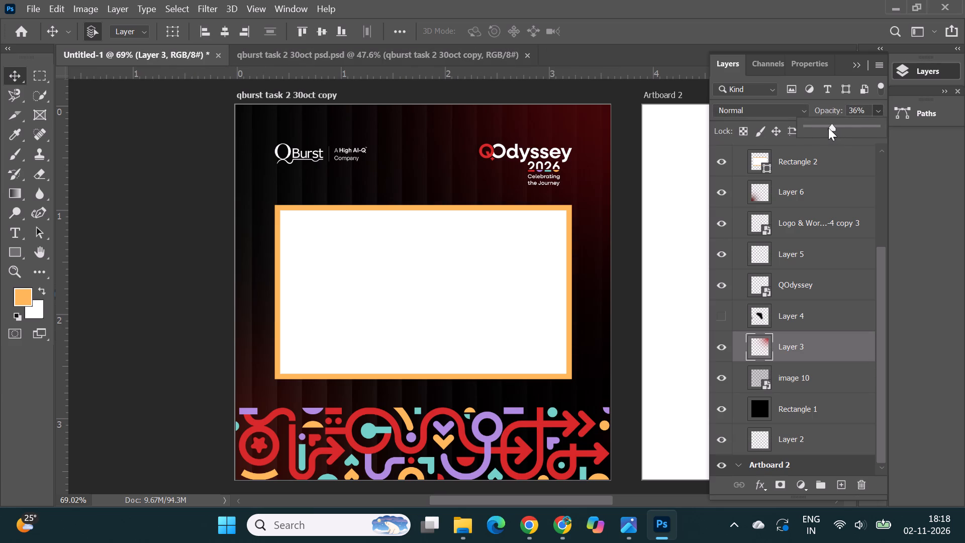
{"action": "left_click", "coordinate": [828, 128]}
{"action": "left_click", "coordinate": [154, 156]}
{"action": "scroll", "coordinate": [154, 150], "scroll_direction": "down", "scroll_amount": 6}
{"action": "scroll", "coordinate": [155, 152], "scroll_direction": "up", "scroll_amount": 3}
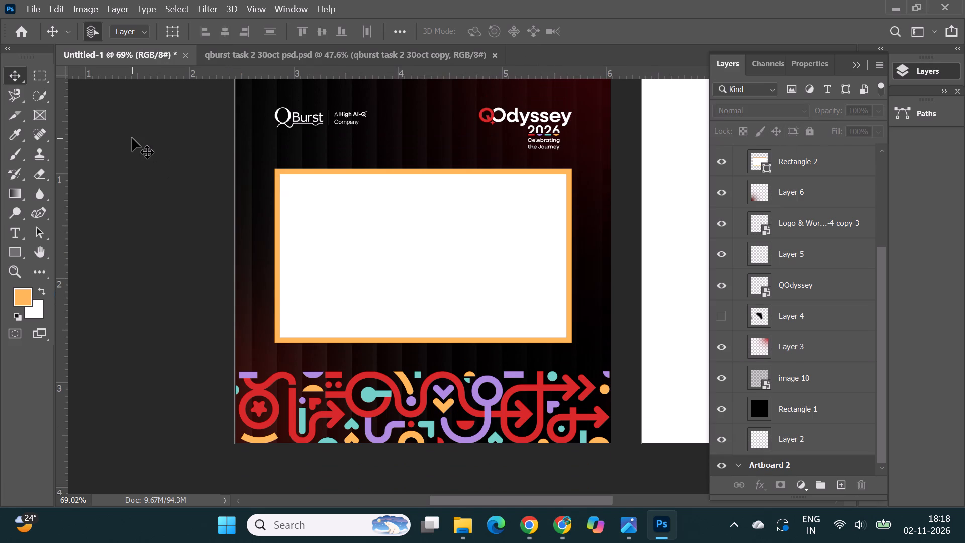